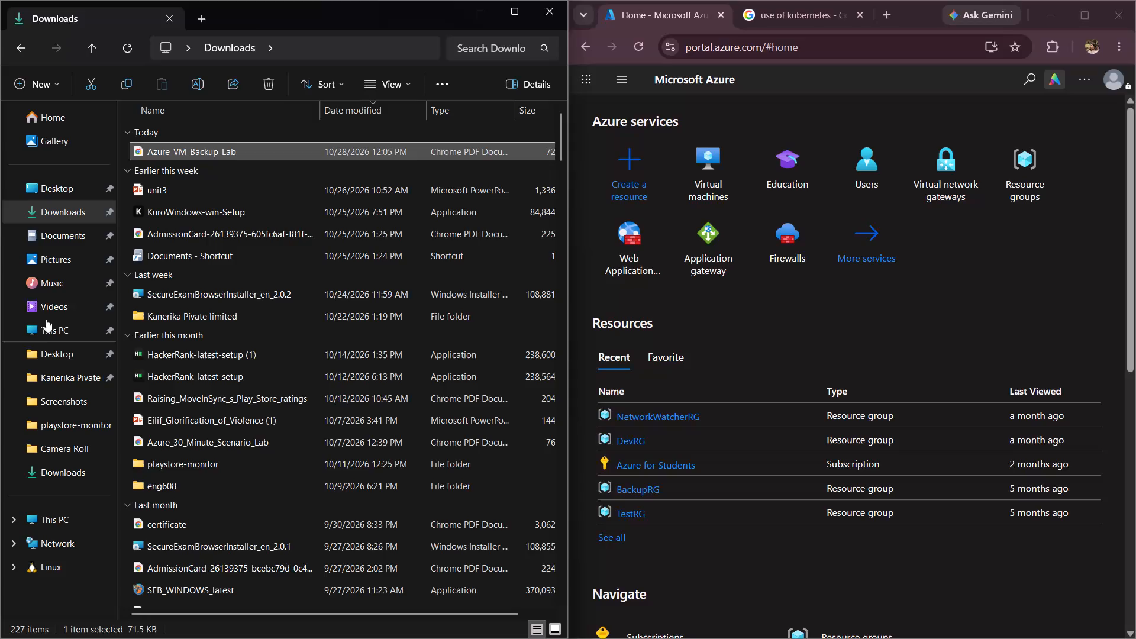
Open Azure_VM_Backup_Lab from Downloads and move it into its own browser window beside the Azure portal.
double_click(174, 153)
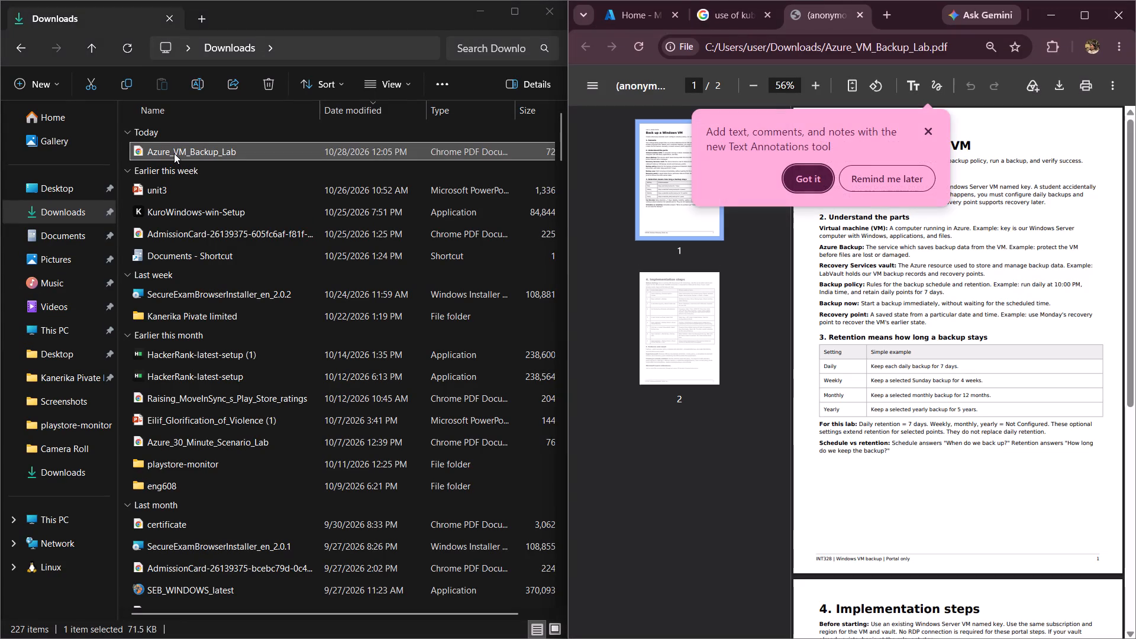
click(828, 12)
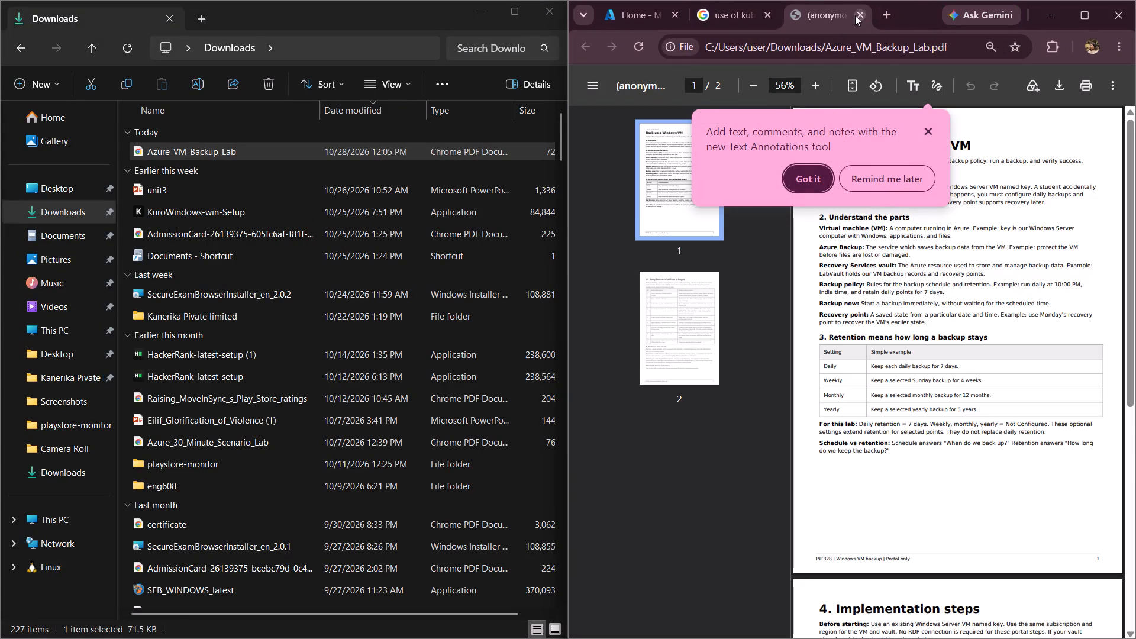
click(1081, 19)
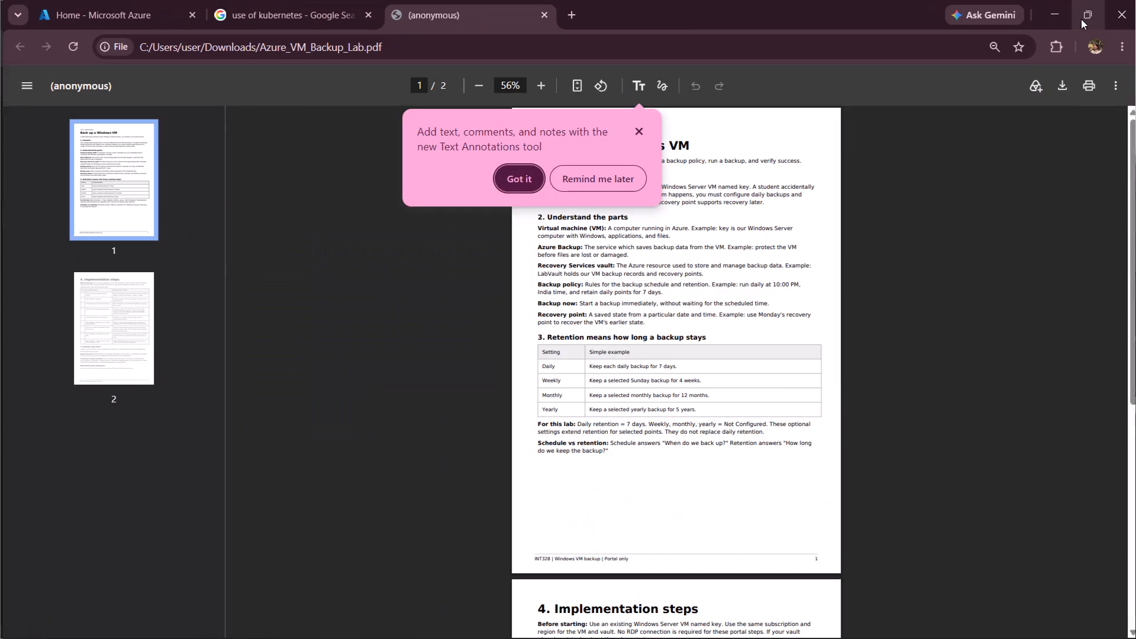
click(450, 14)
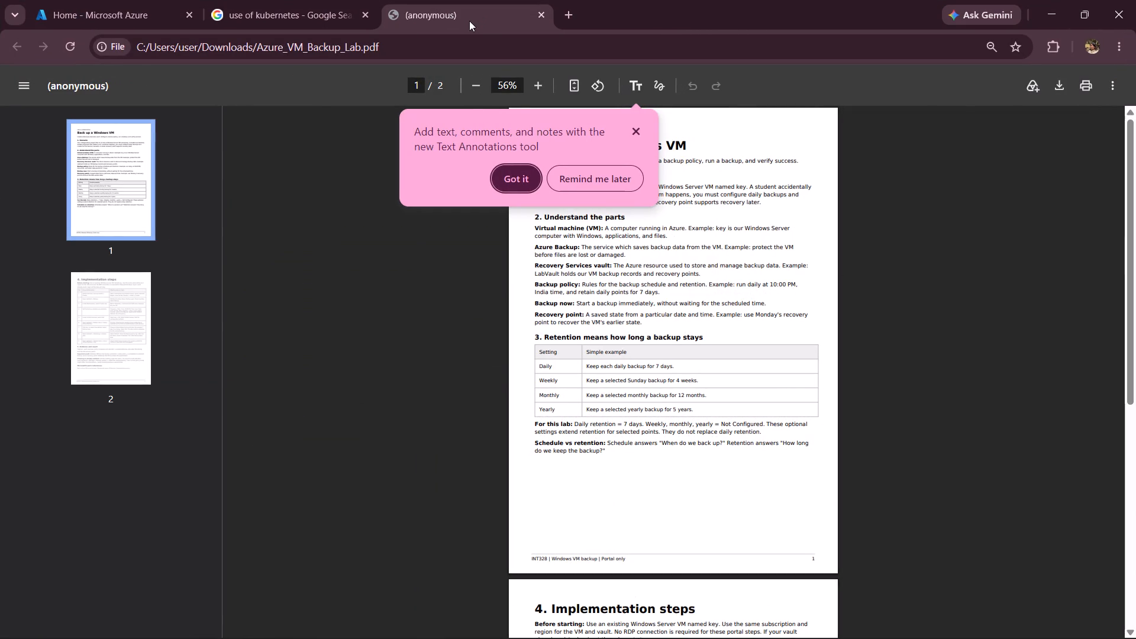
click(508, 182)
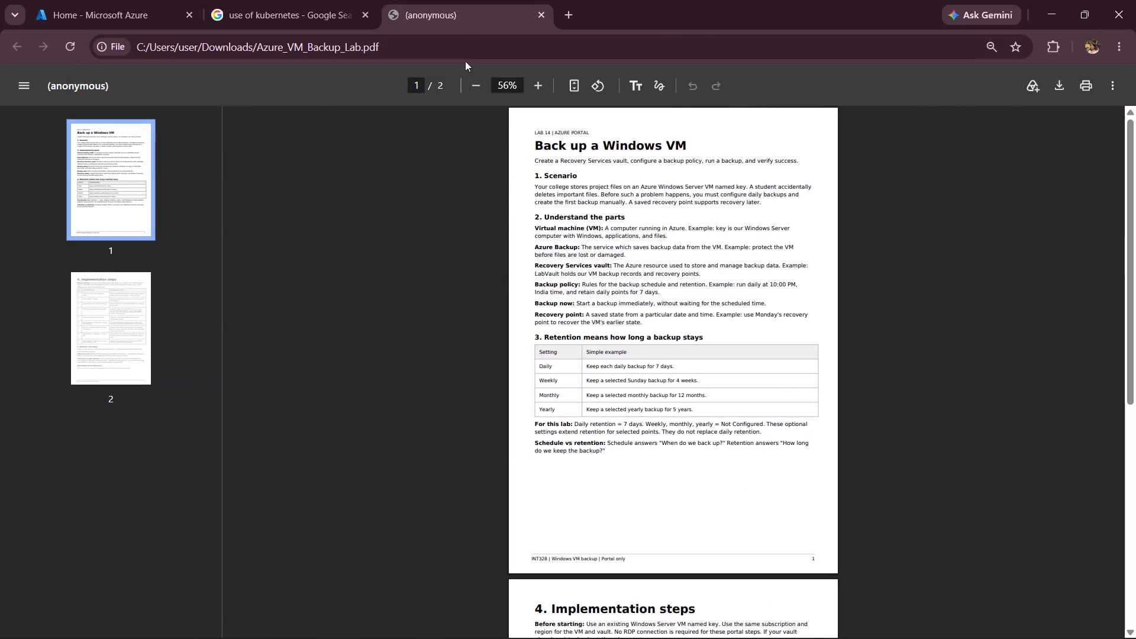
click(449, 20)
drag(435, 12, 395, 175)
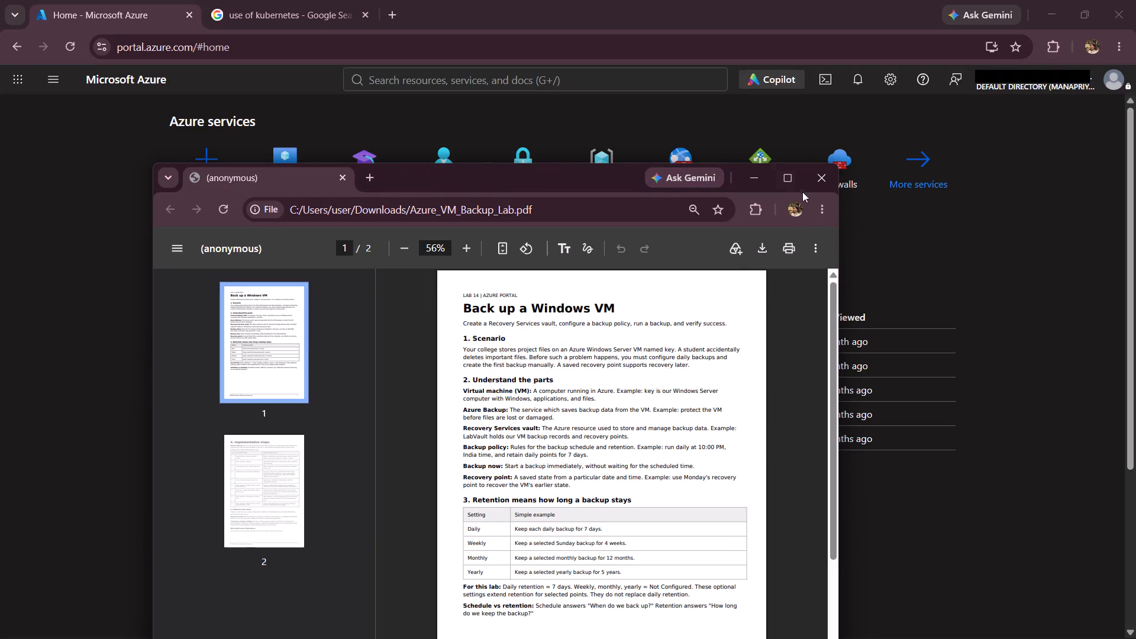
click(729, 214)
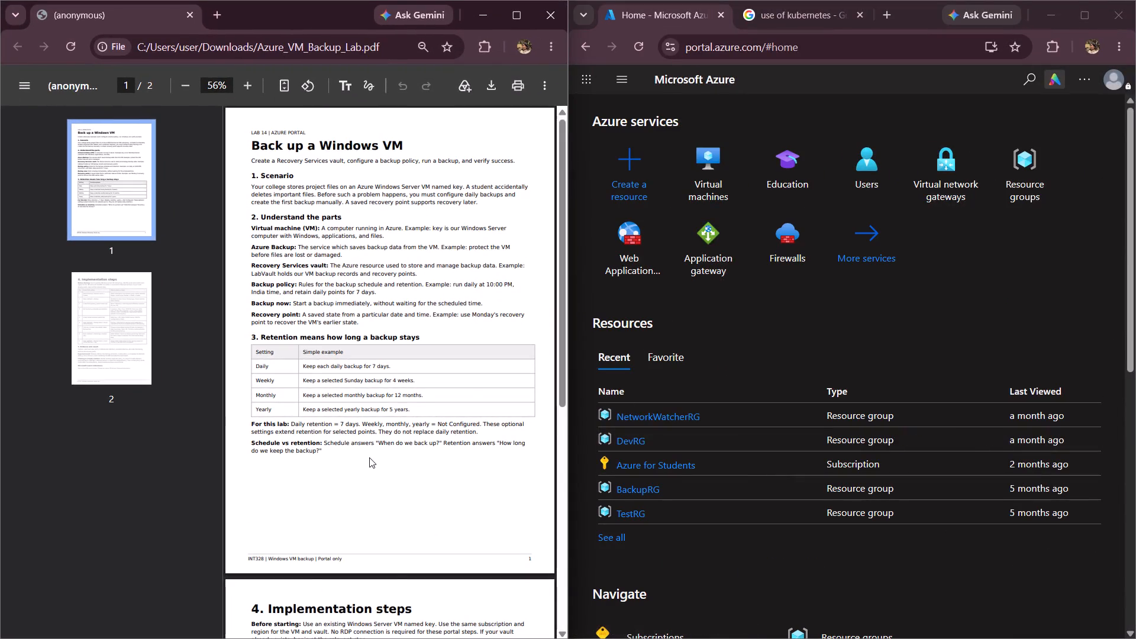
Create a resource group named backup in East Asia under Azure for Students and refresh the resource group list.
scroll(369, 457, down, 5)
scroll(369, 457, up, 5)
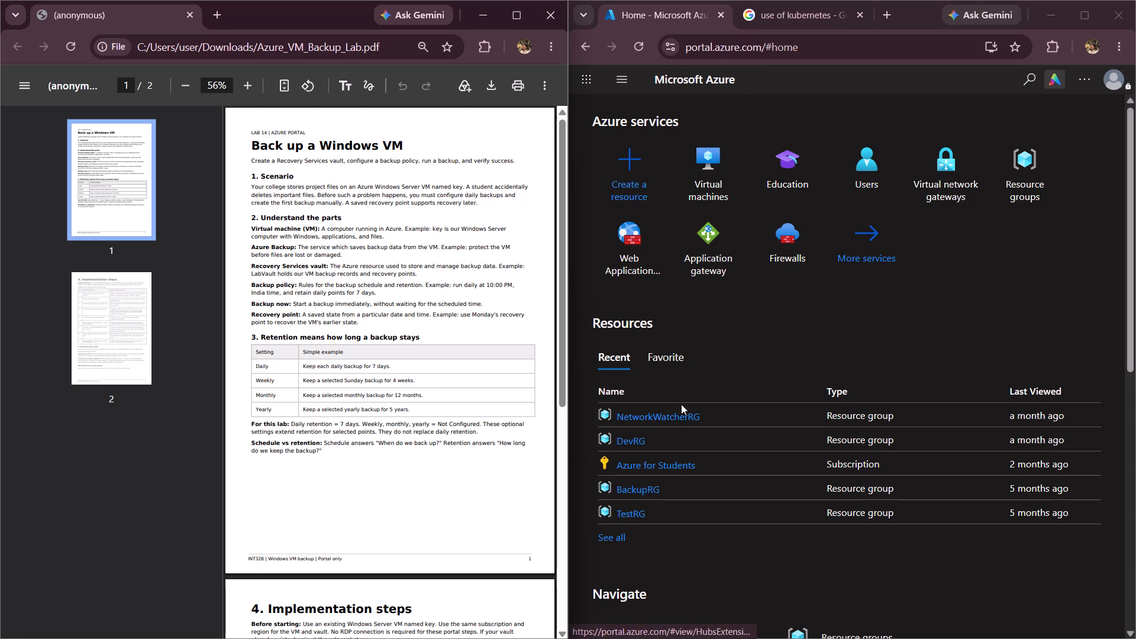
click(1028, 76)
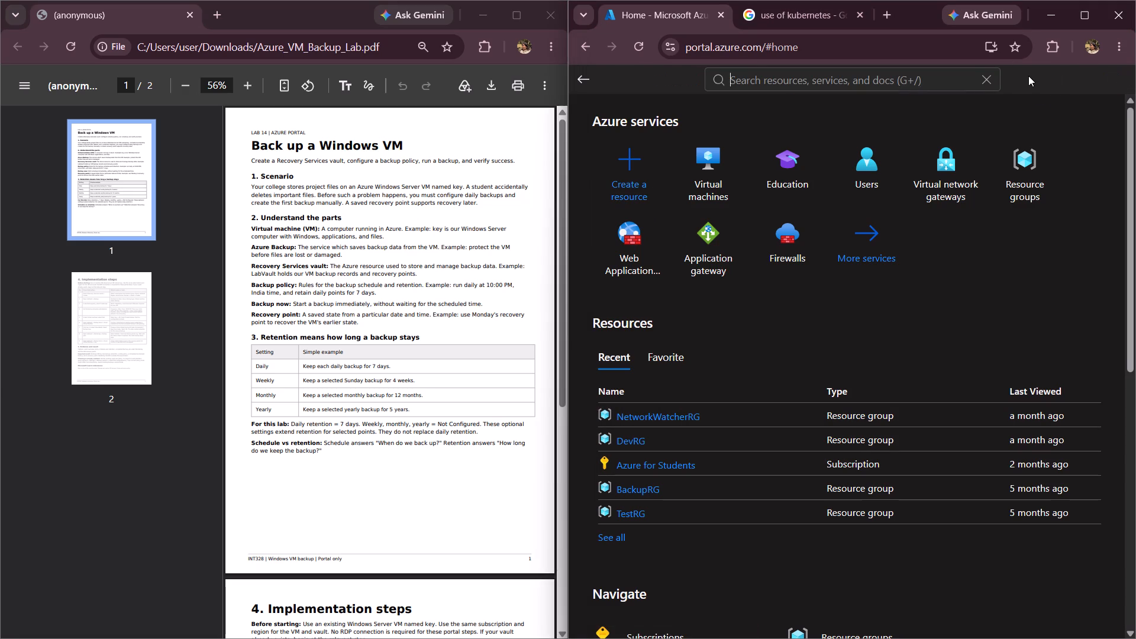
click(1009, 180)
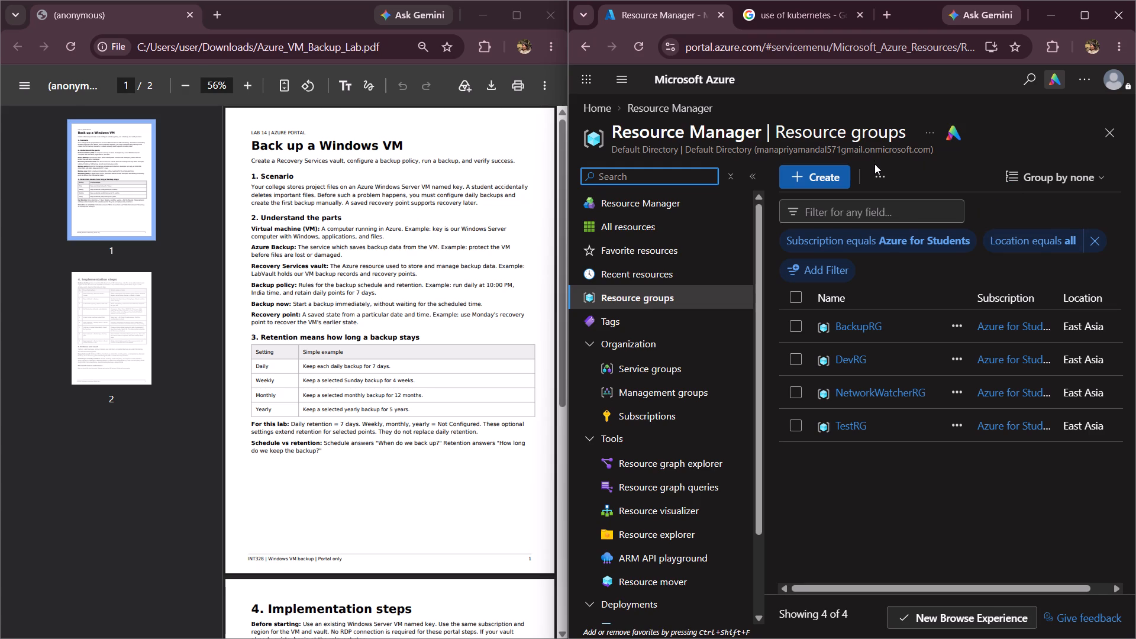
click(841, 177)
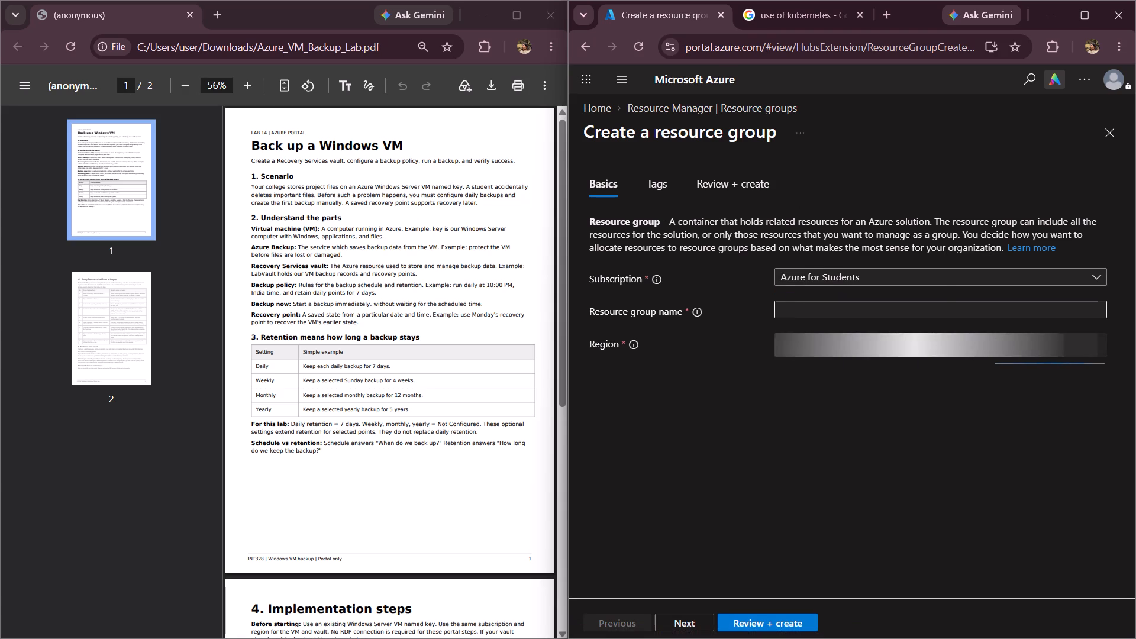
click(817, 317)
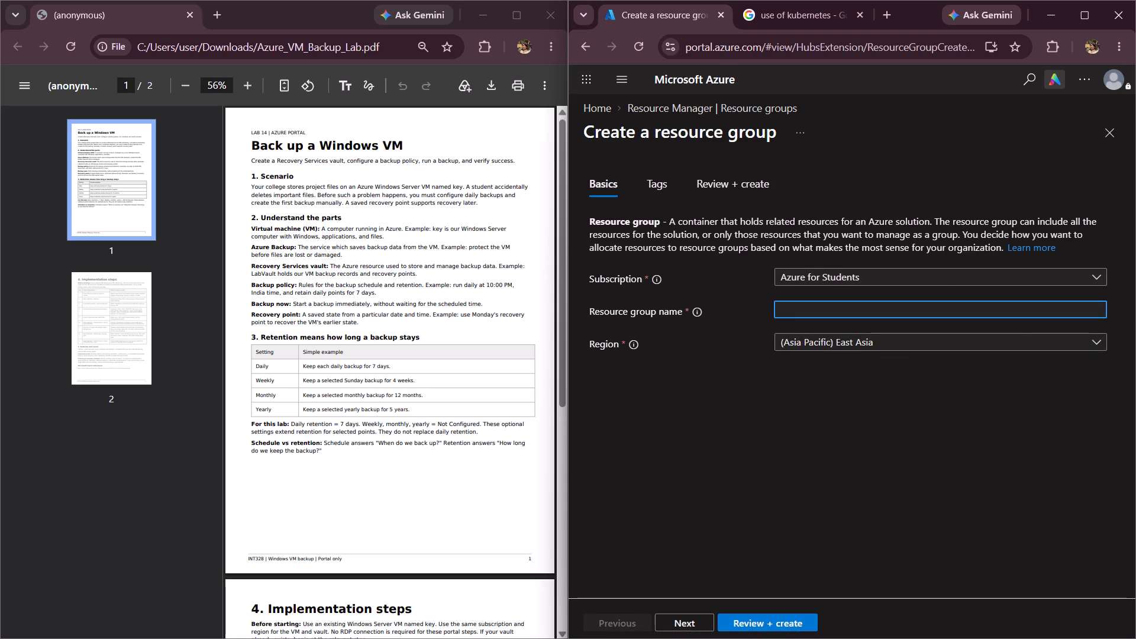
text(backup)
click(914, 338)
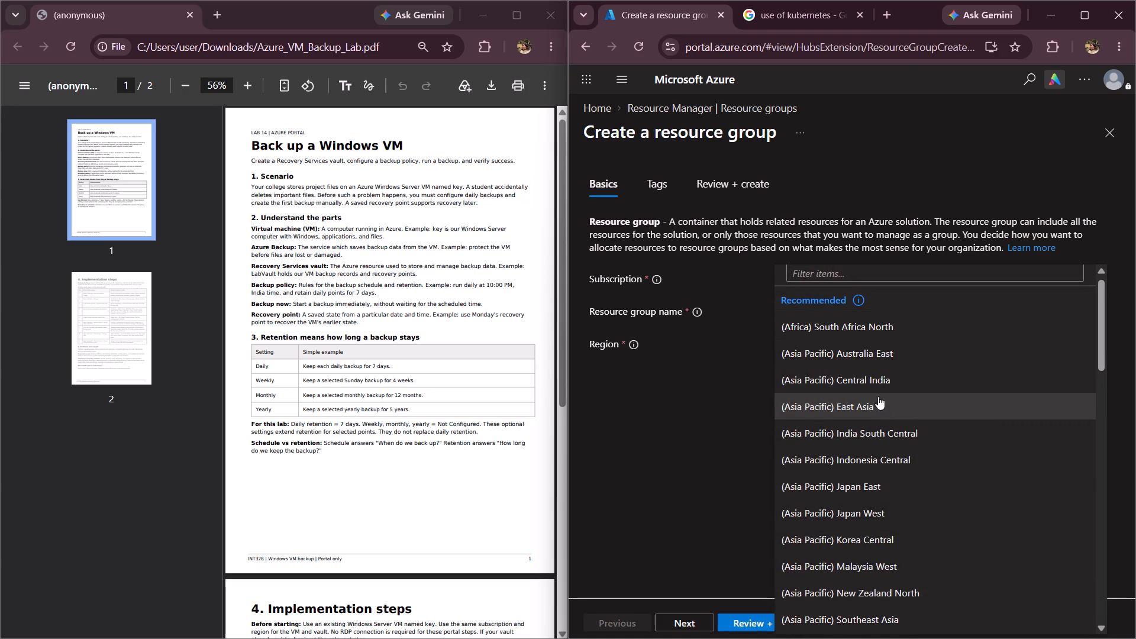
click(743, 495)
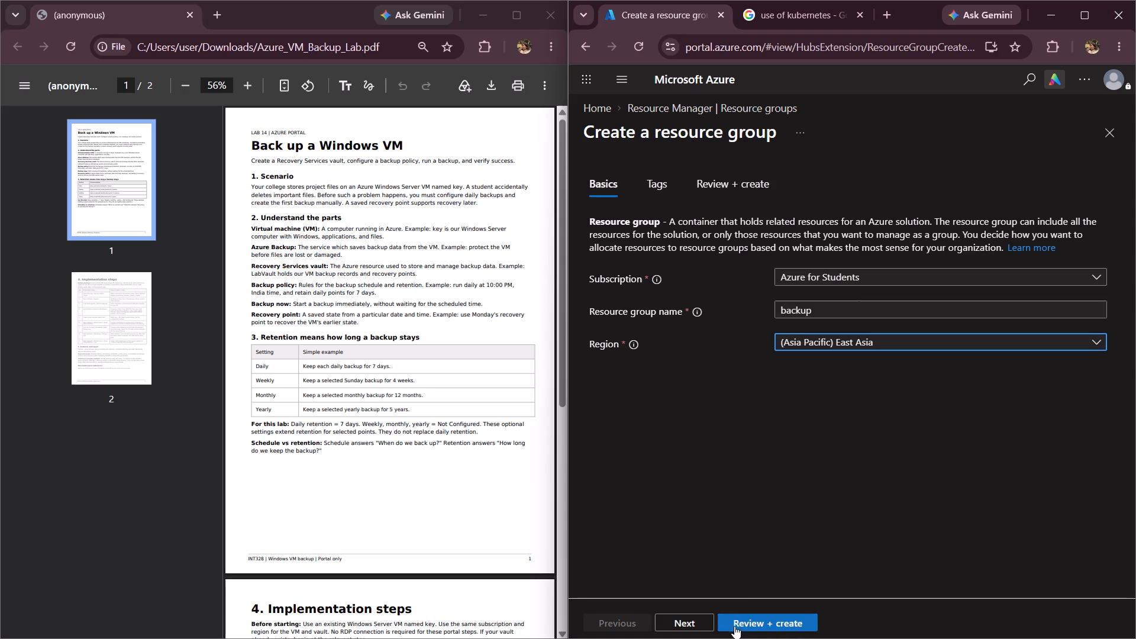
click(735, 627)
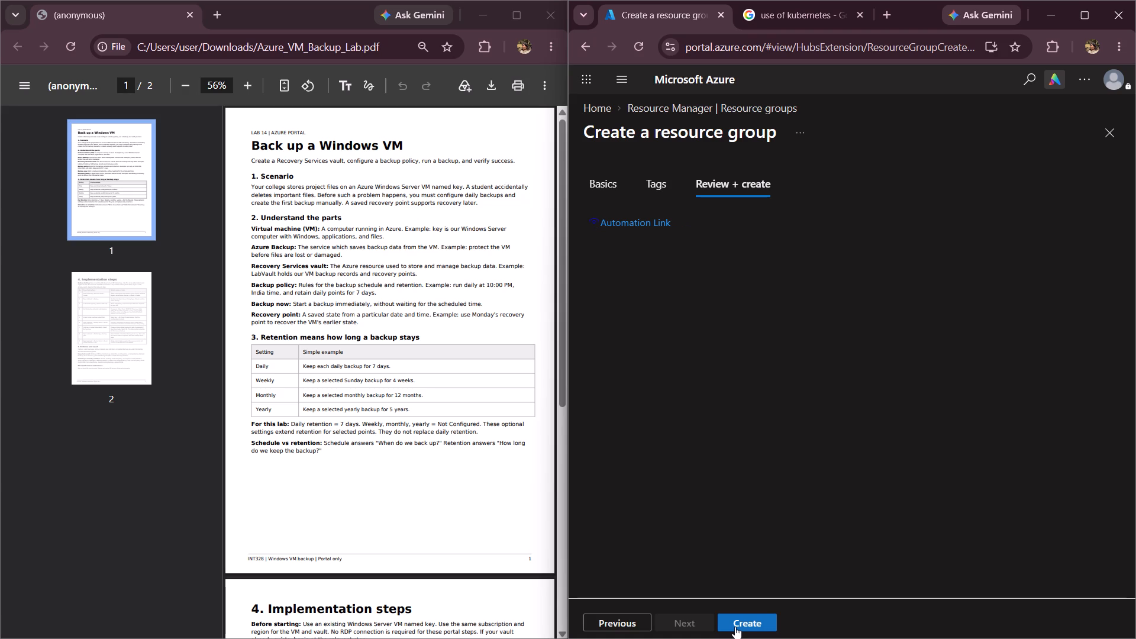
click(735, 627)
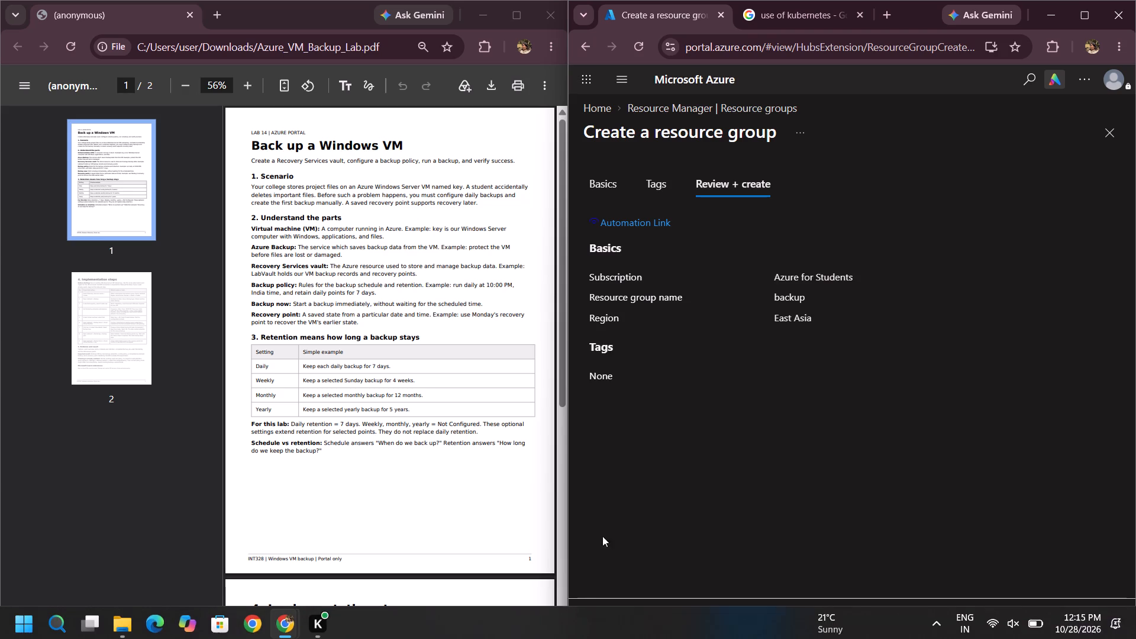
click(742, 619)
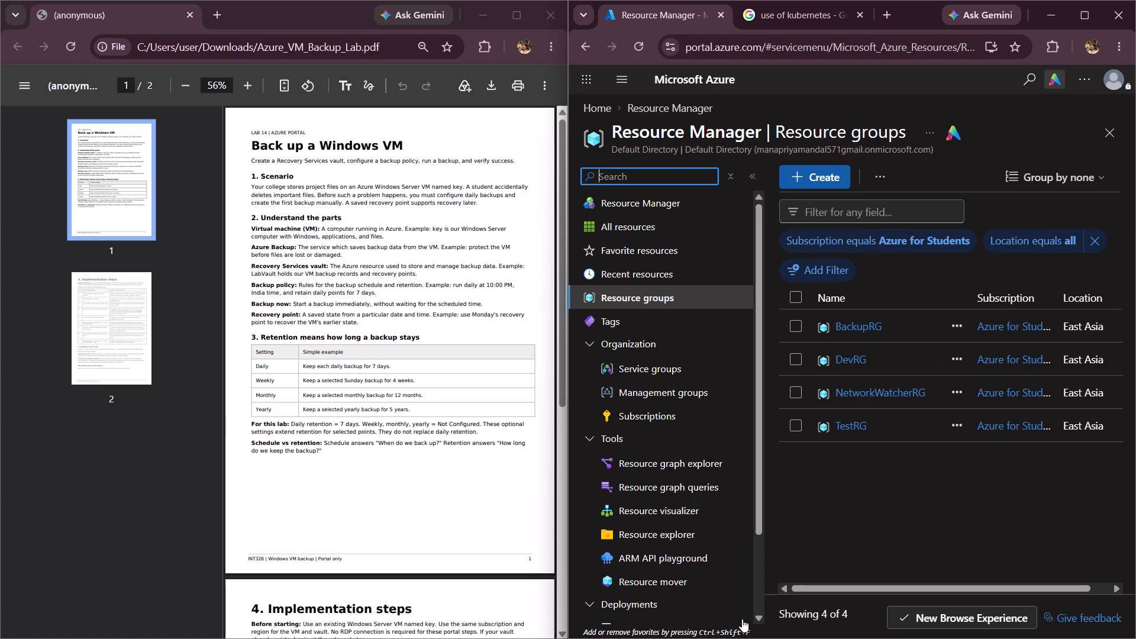
click(637, 53)
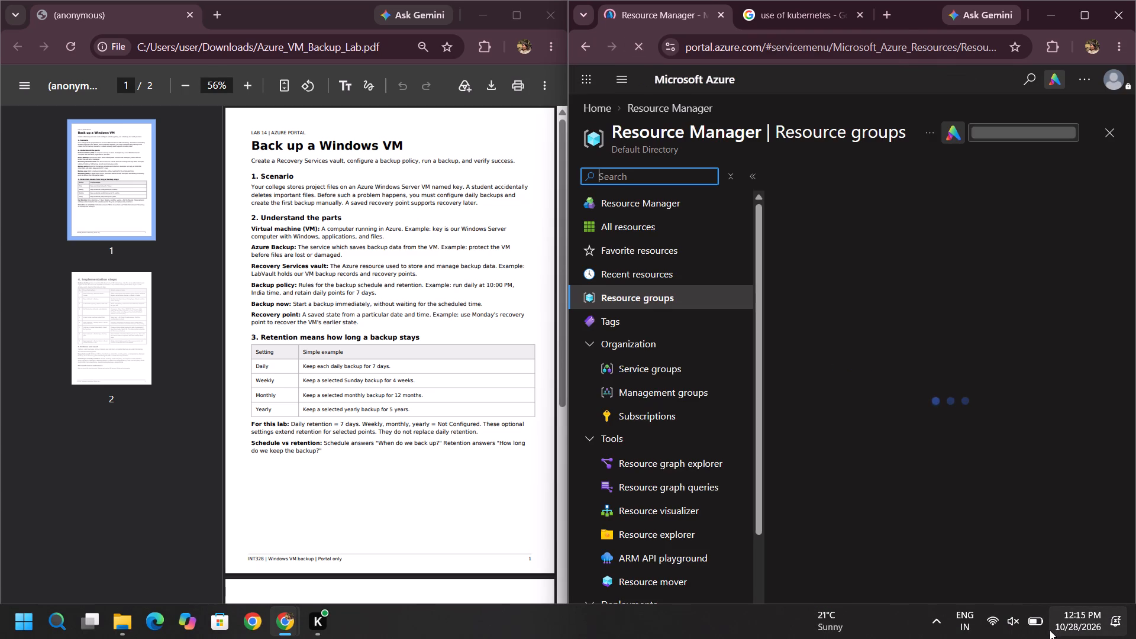
Turn on the computer's mobile hotspot from the Windows quick settings and return to the Azure resource groups page.
click(1050, 630)
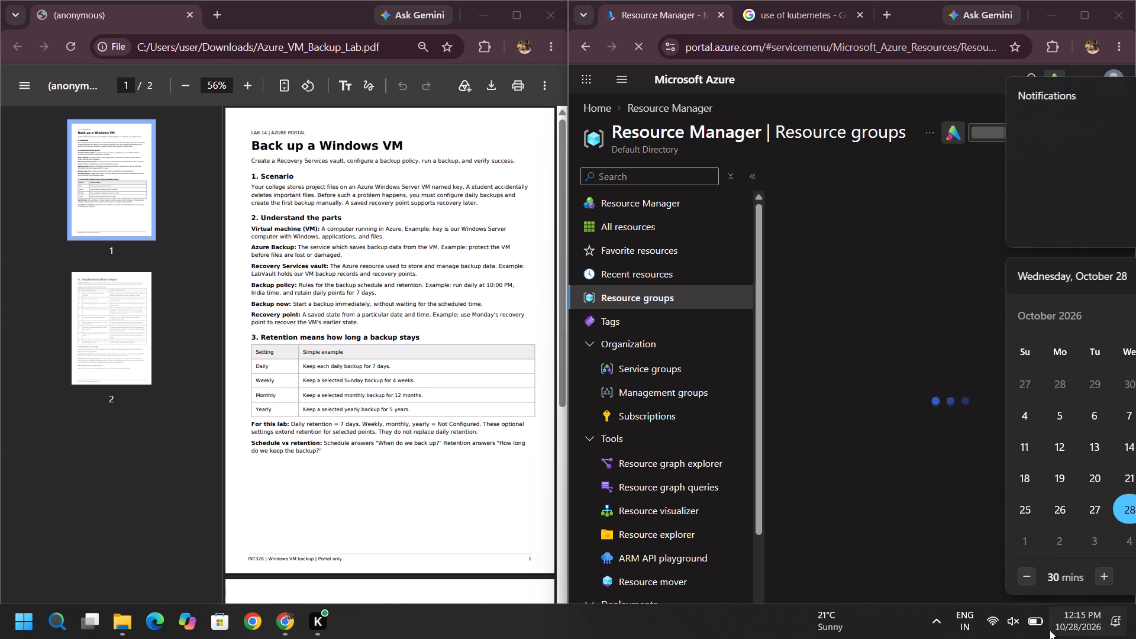
click(1038, 626)
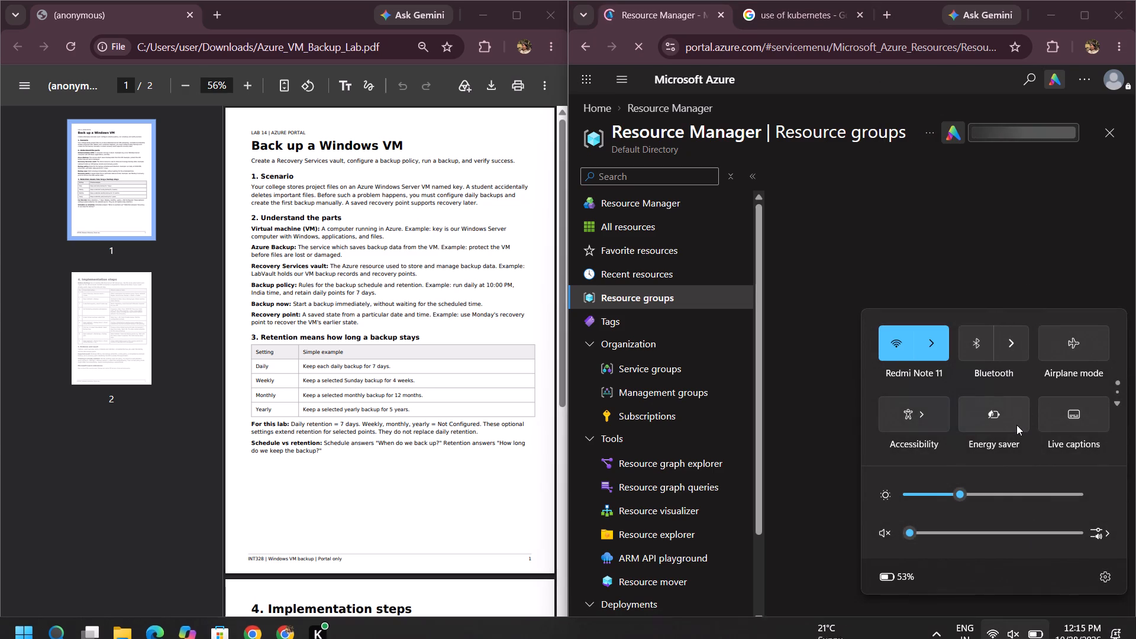
scroll(1016, 425, down, 4)
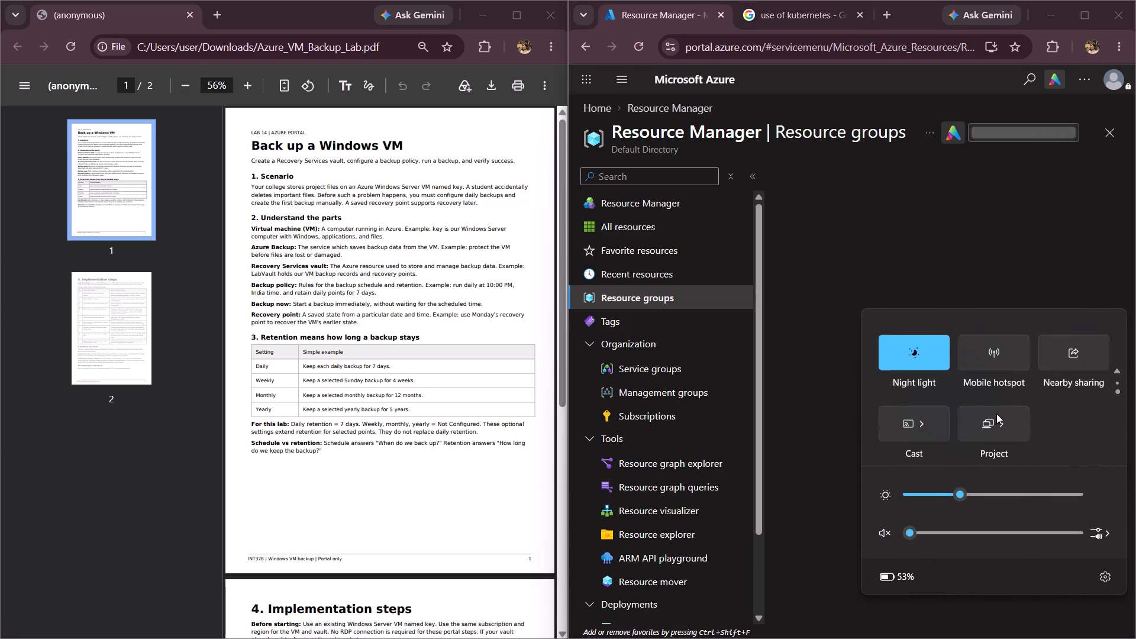
click(993, 342)
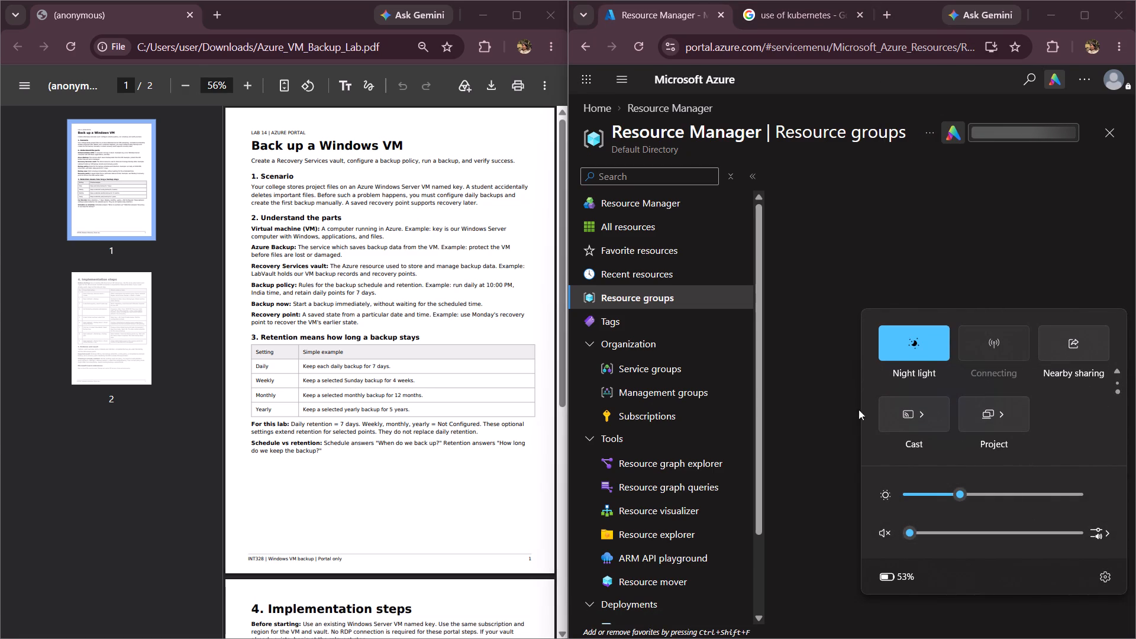
click(853, 463)
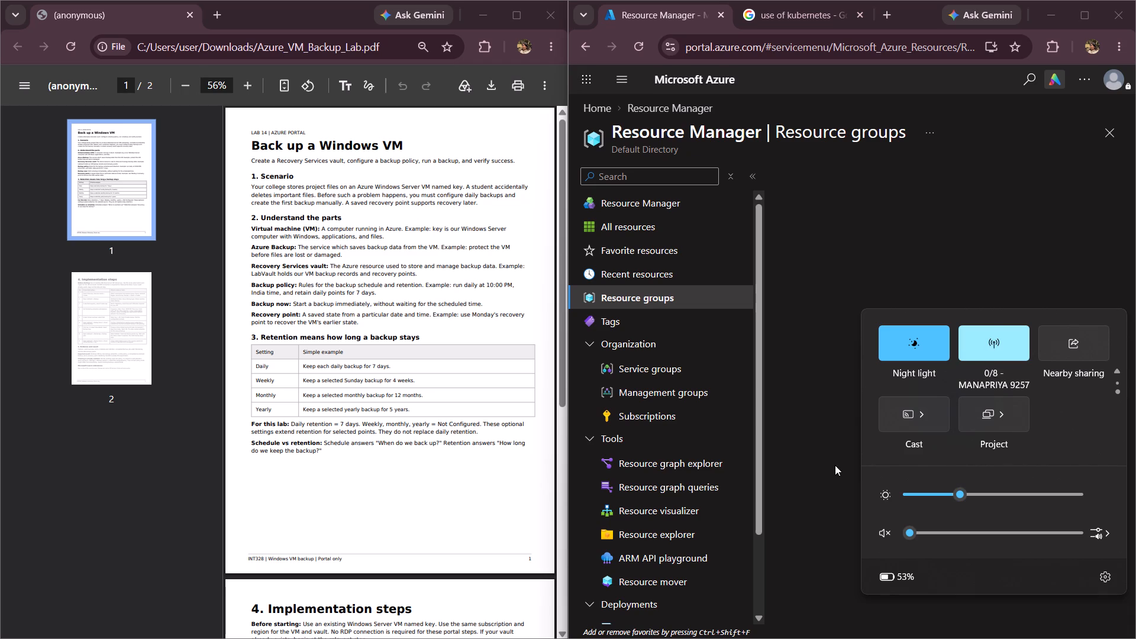
click(819, 472)
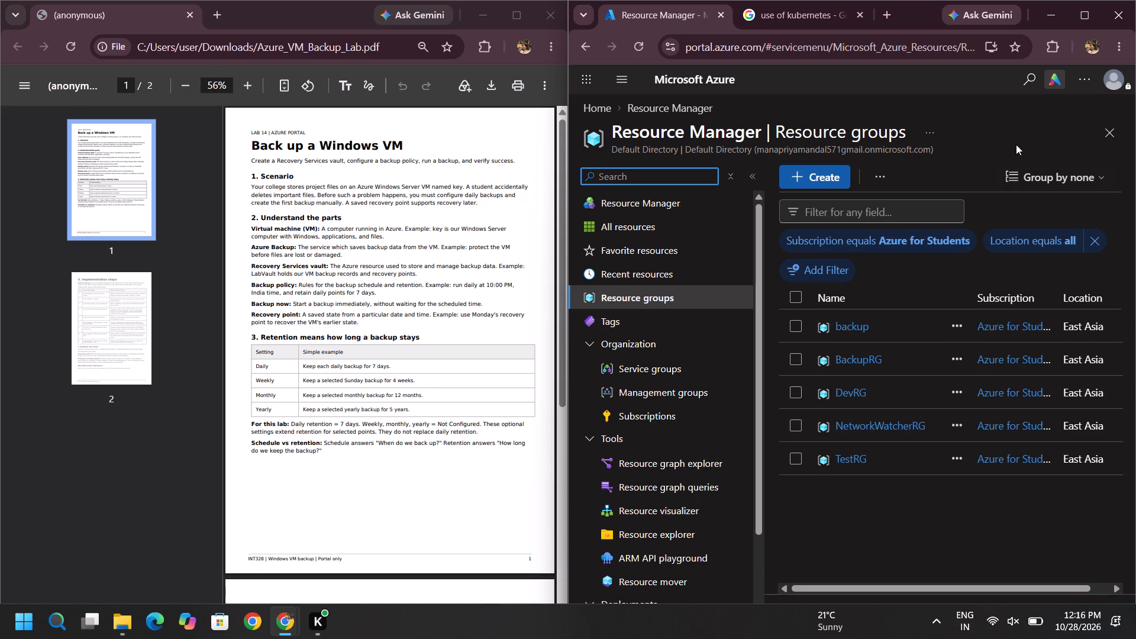
Zoom the lab PDF out to 30% to view both pages and examine the implementation steps.
click(1031, 79)
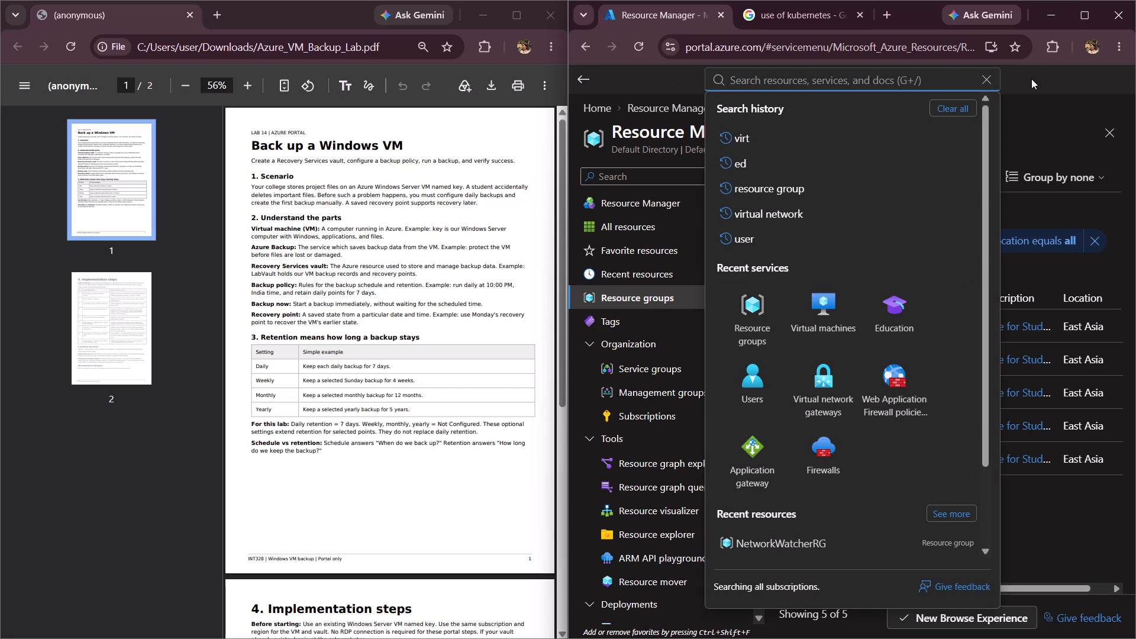
scroll(425, 511, down, 1)
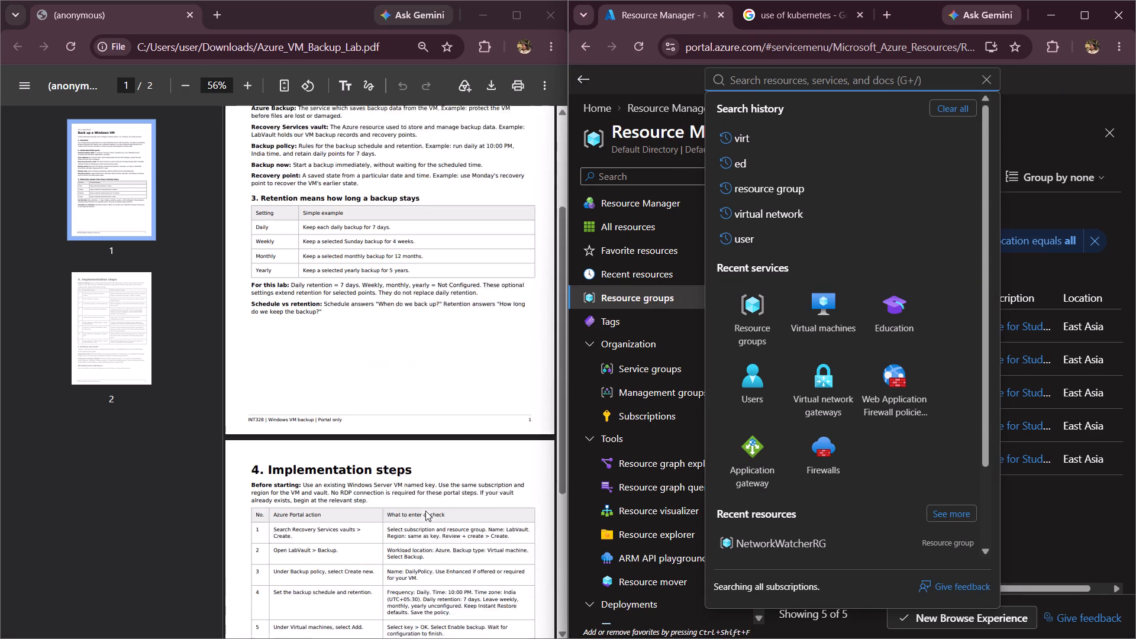
scroll(425, 511, down, 2)
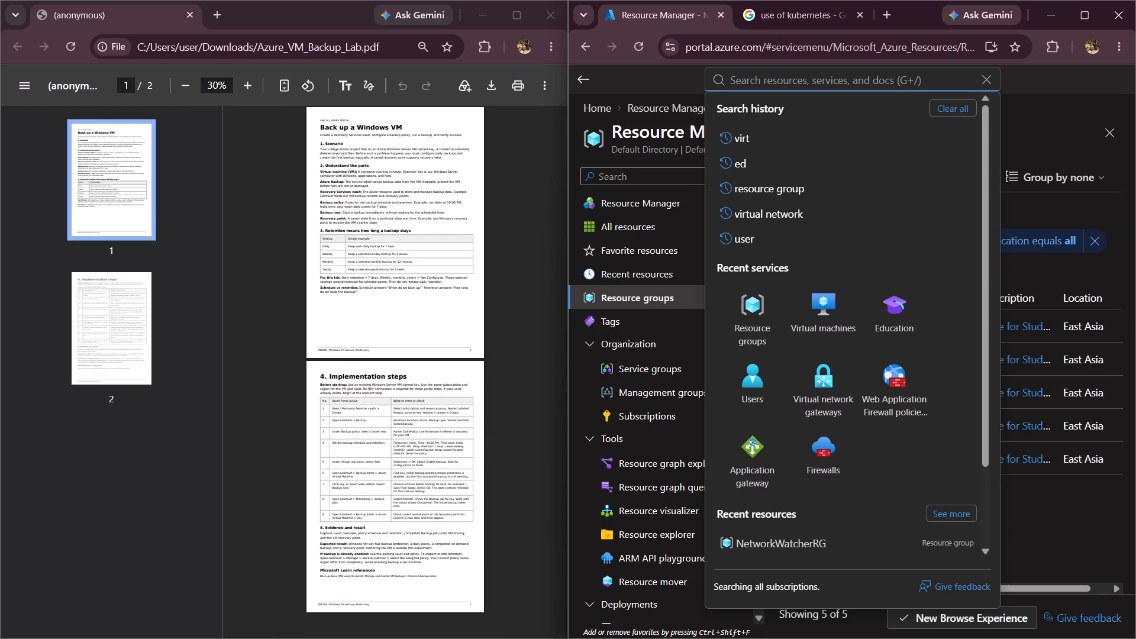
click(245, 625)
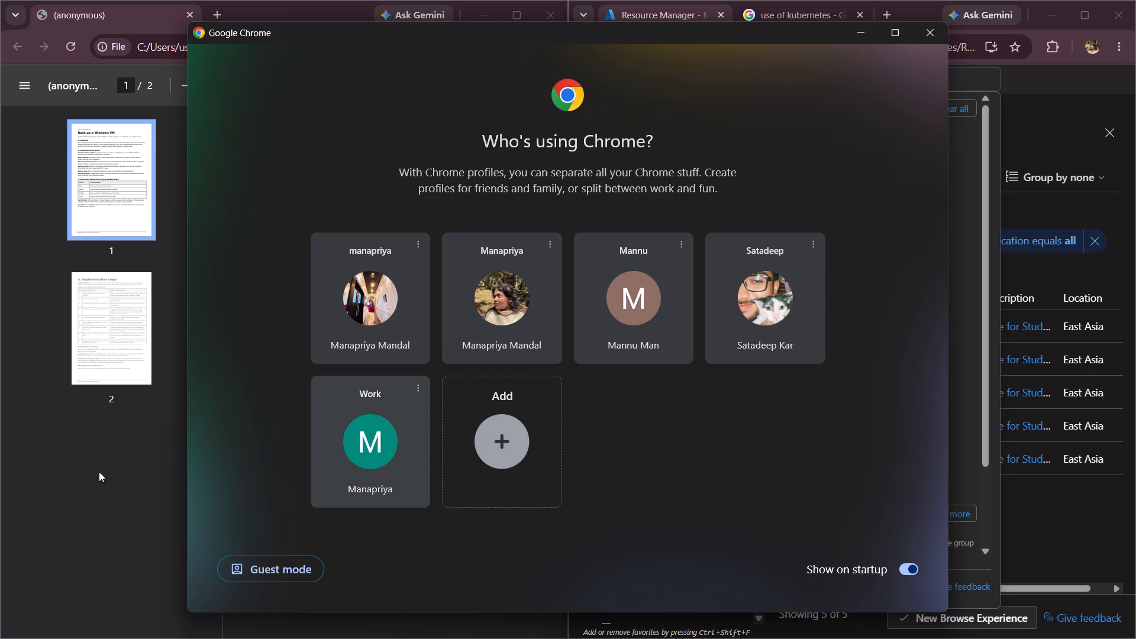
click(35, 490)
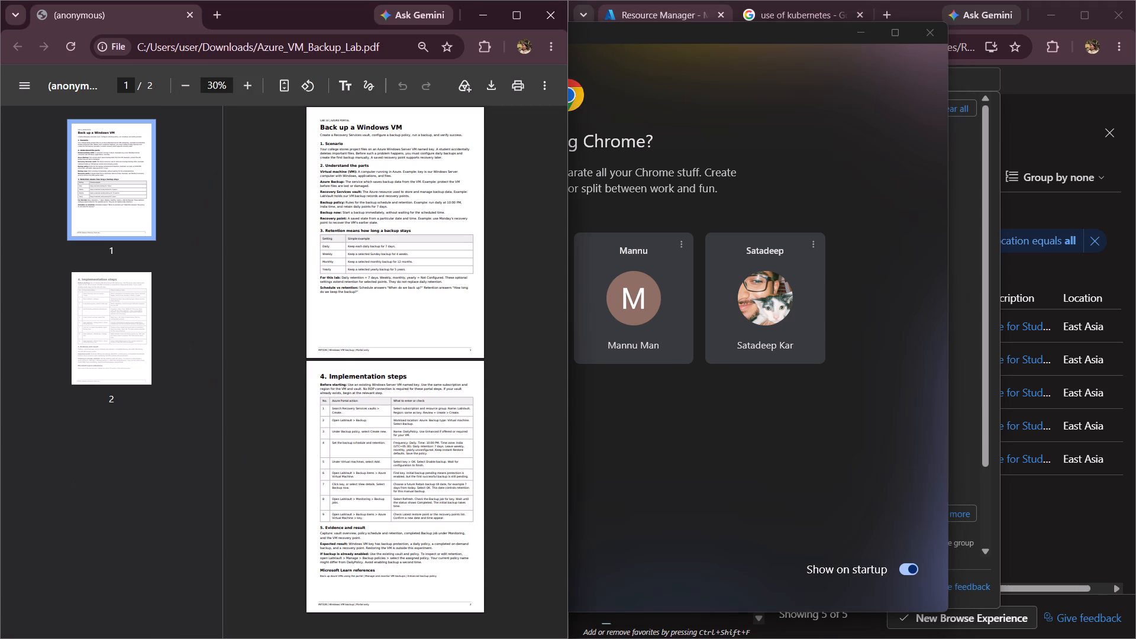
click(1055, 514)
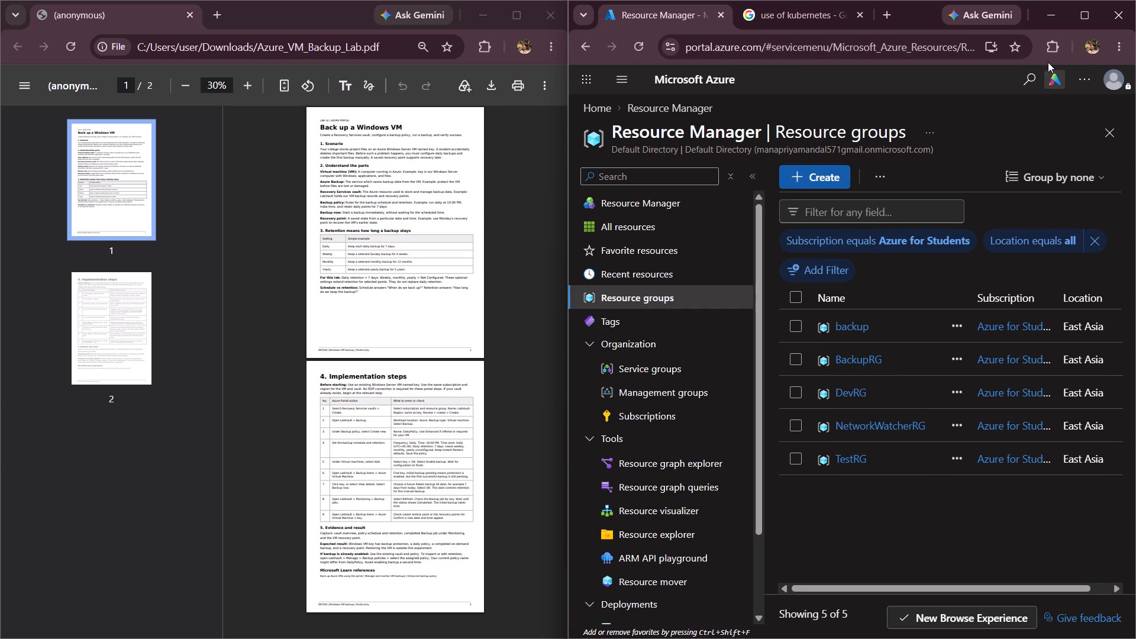
Reuse the recent portal search virt to open the Virtual machines service, and widen the portal window beside the PDF.
click(1025, 80)
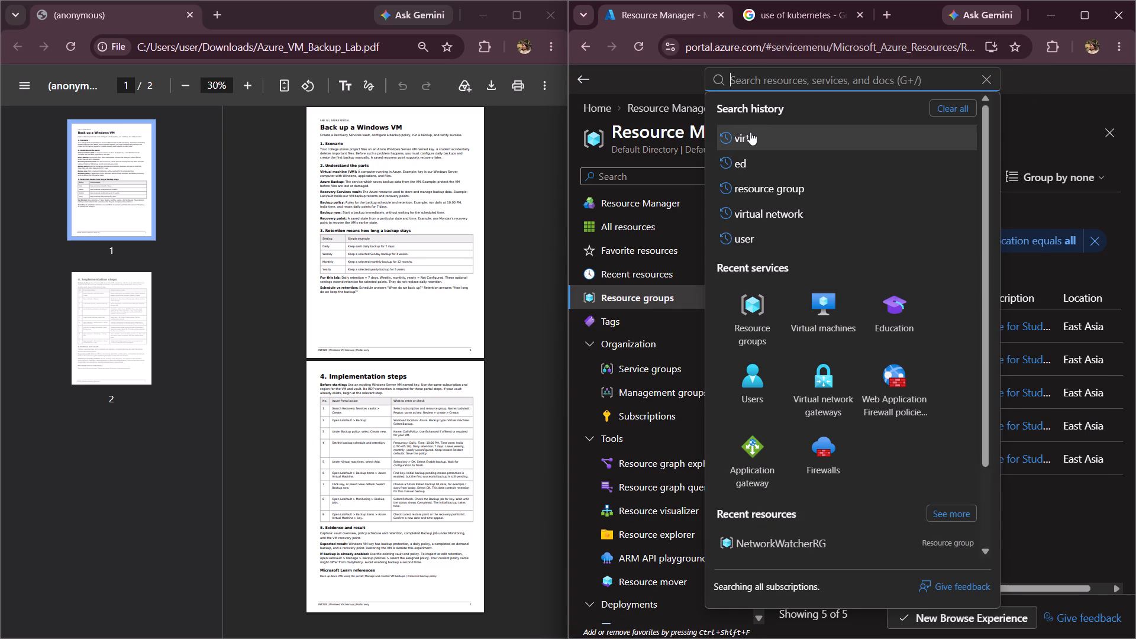
click(750, 132)
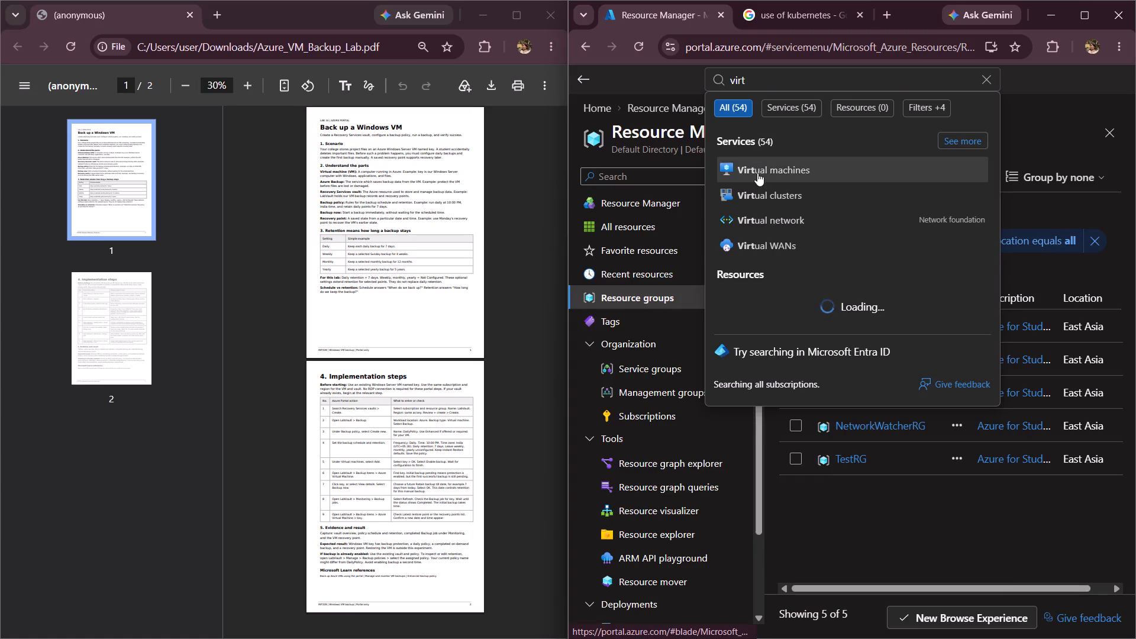
click(757, 173)
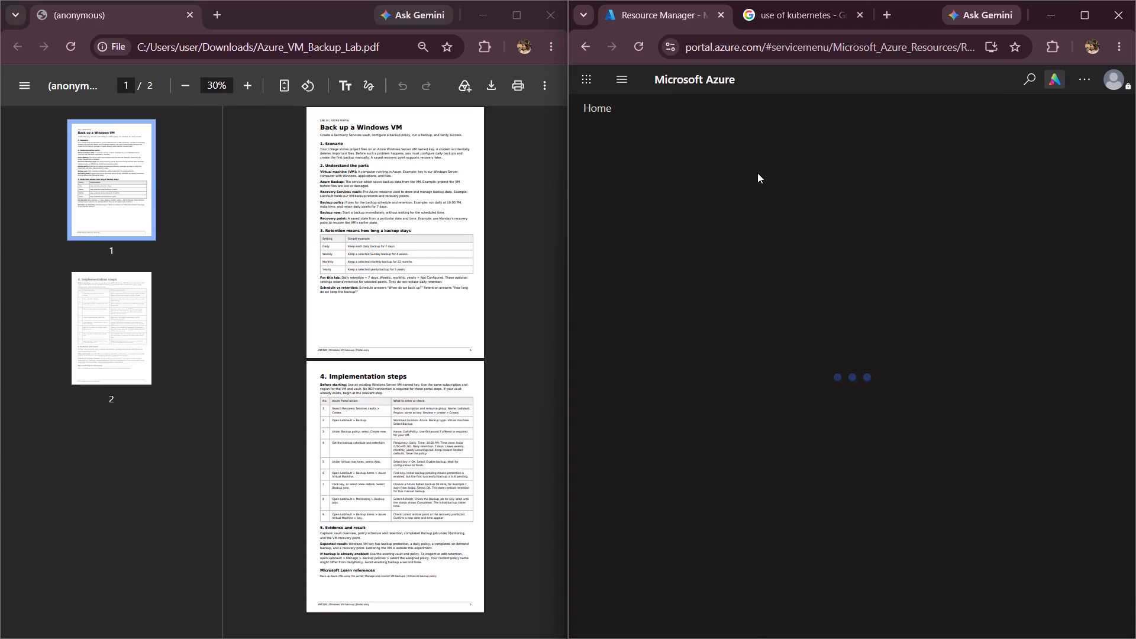
drag(567, 356, 462, 353)
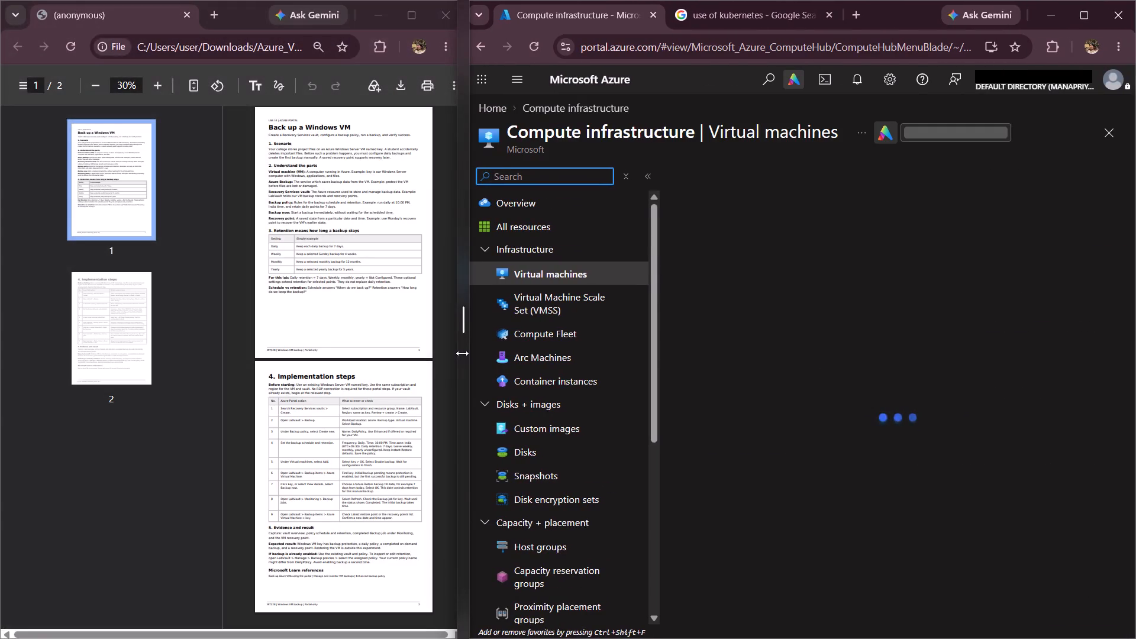
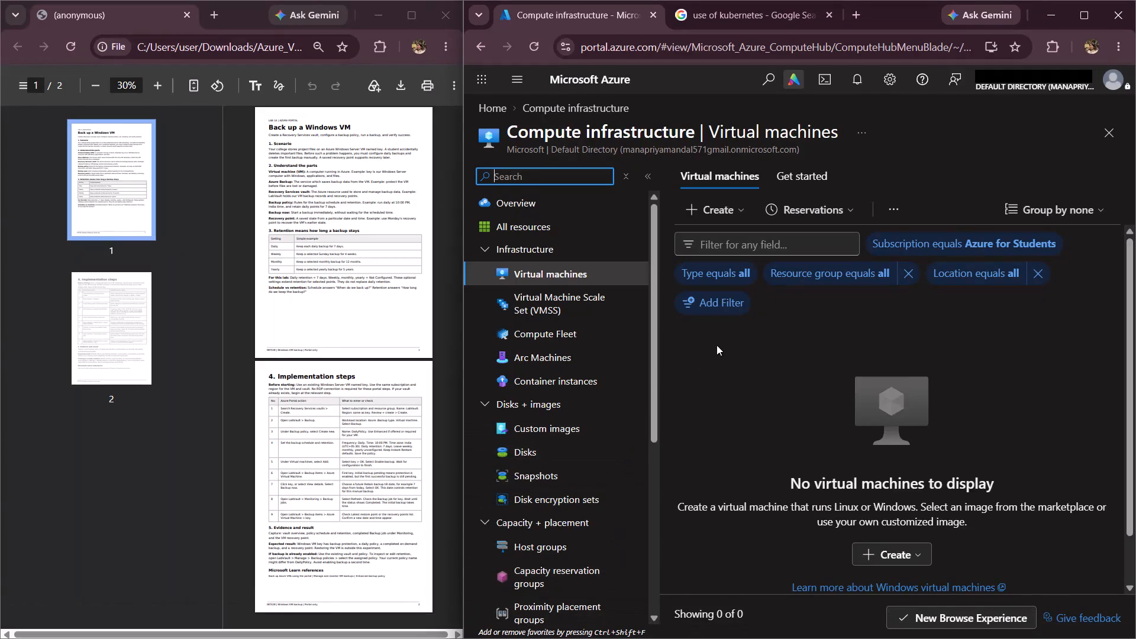
Start creating a new single virtual machine from the Virtual machines page.
click(699, 210)
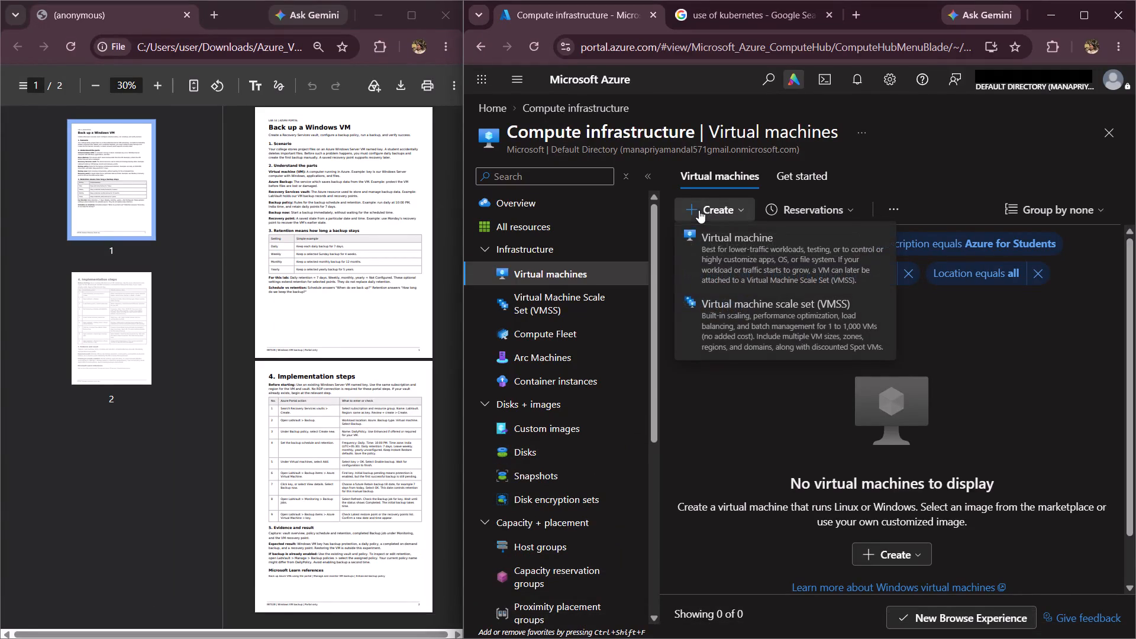
click(734, 251)
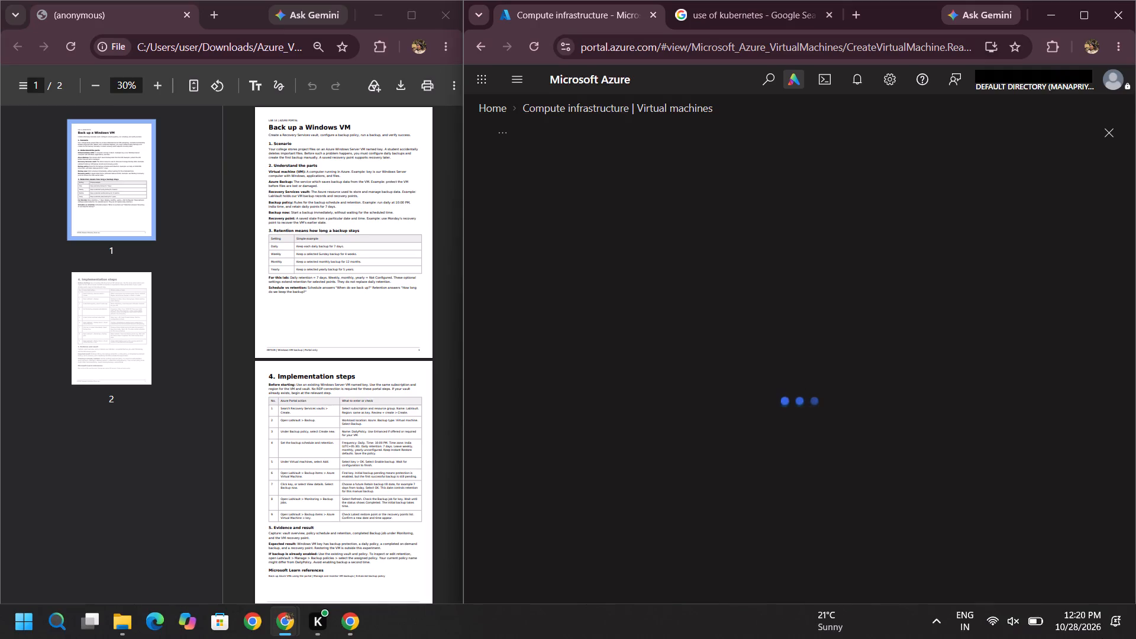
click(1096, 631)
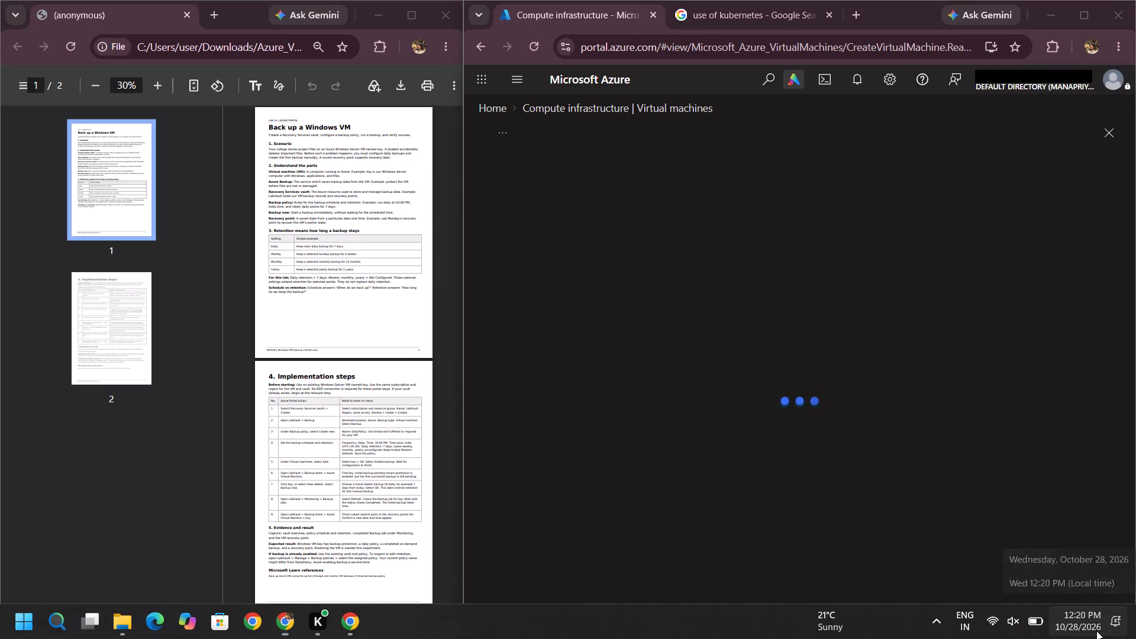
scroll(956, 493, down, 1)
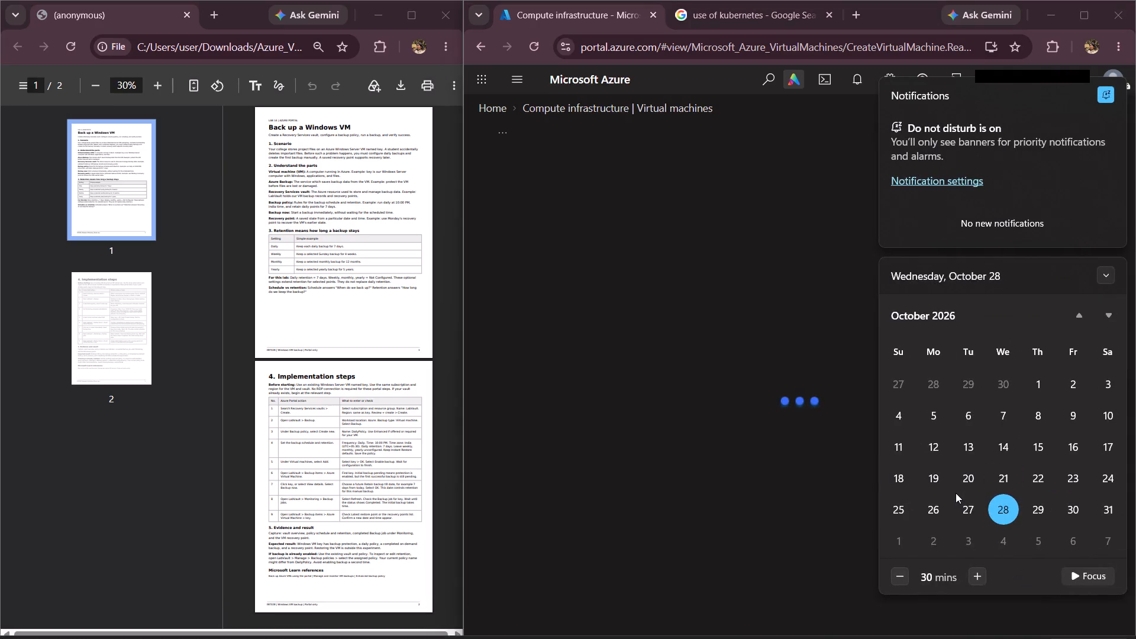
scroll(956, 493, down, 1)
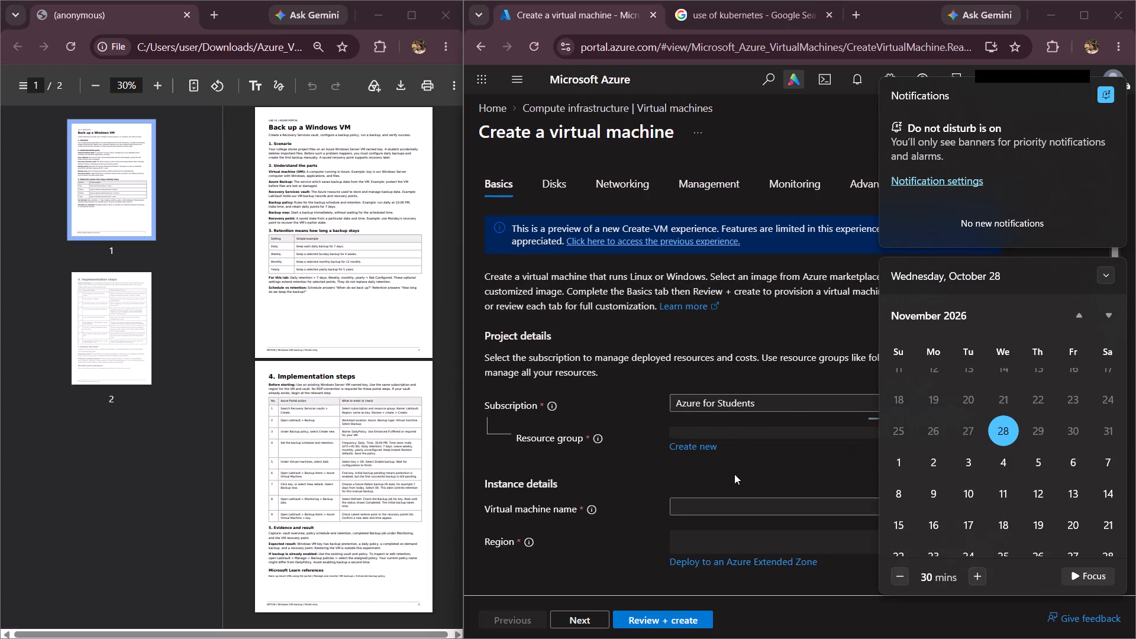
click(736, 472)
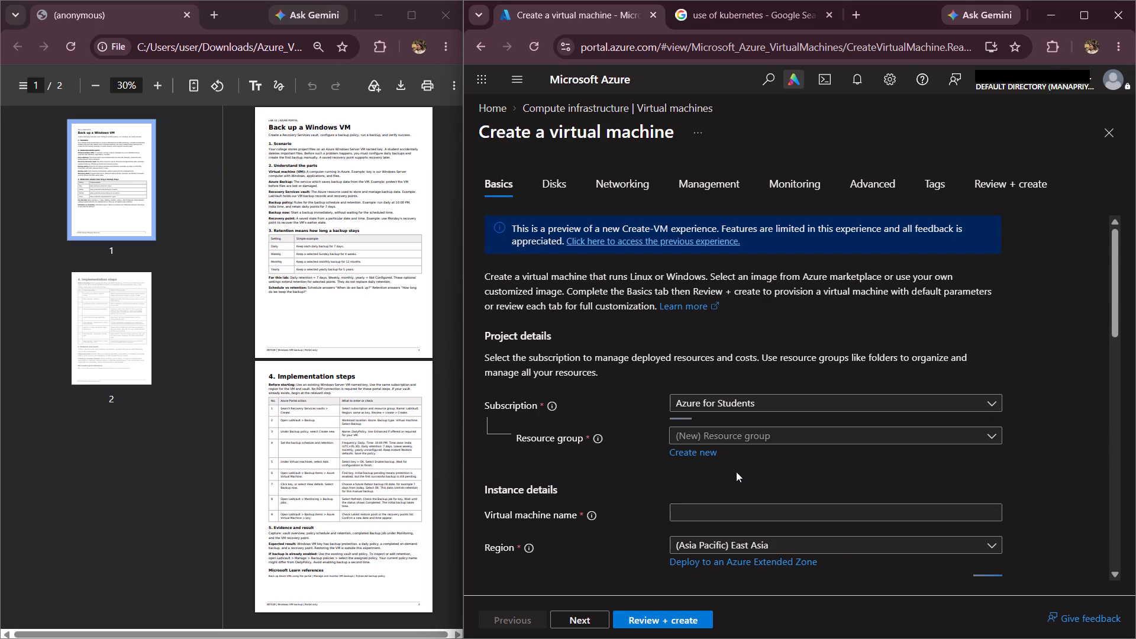
Assign the new virtual machine to the existing backup resource group.
click(723, 436)
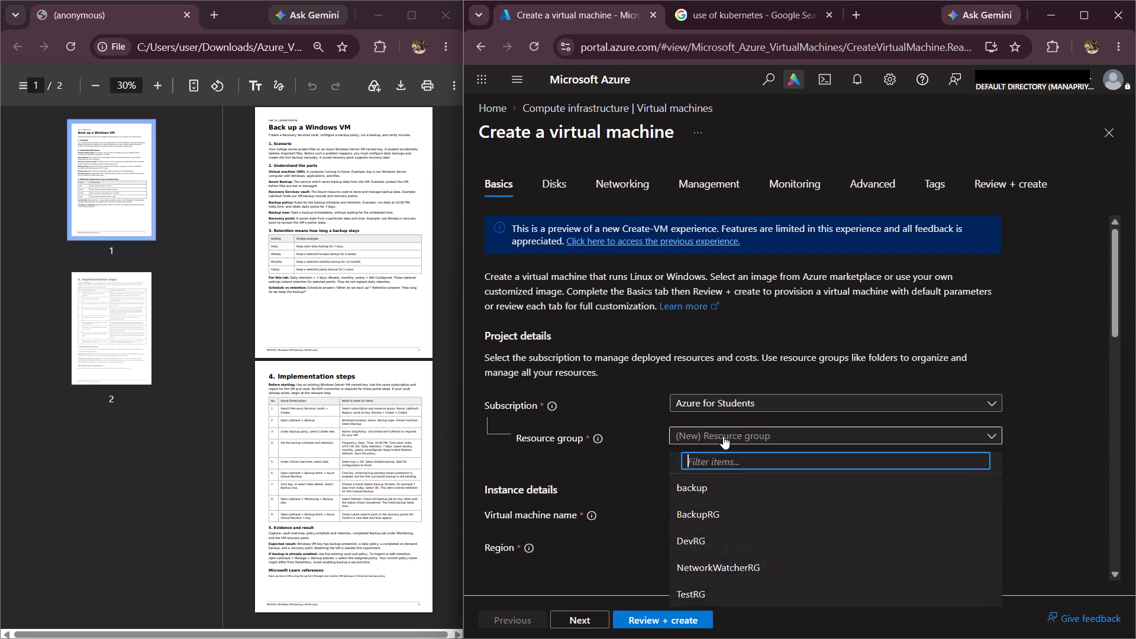
scroll(736, 553, down, 3)
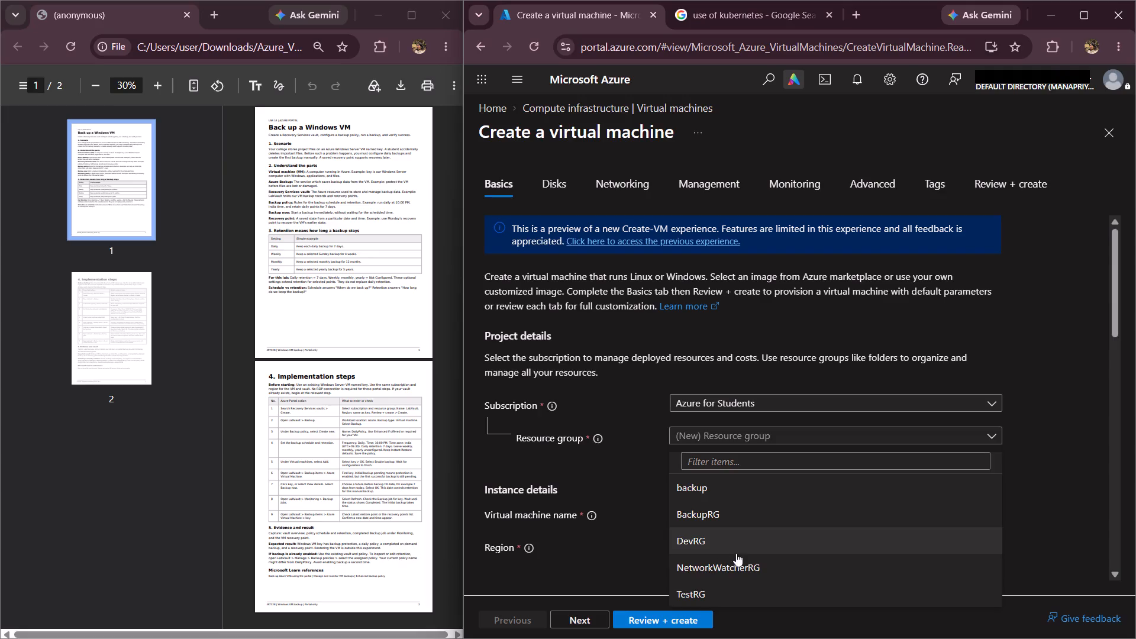
click(693, 494)
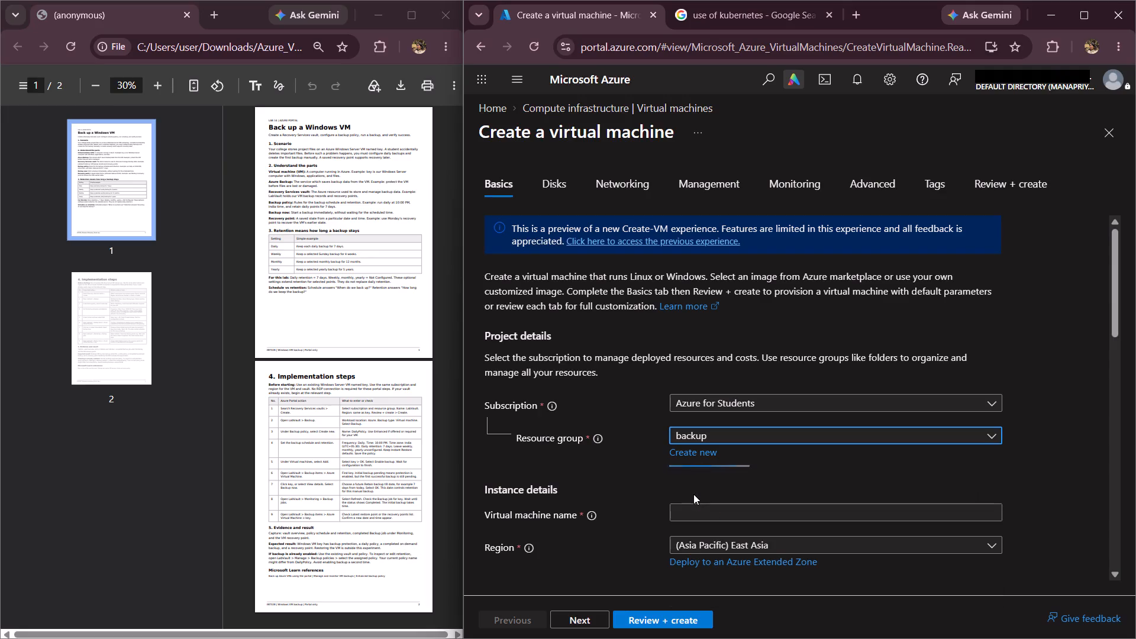
Enter backup vm as the virtual machine name and start correcting the space between the two words.
click(701, 512)
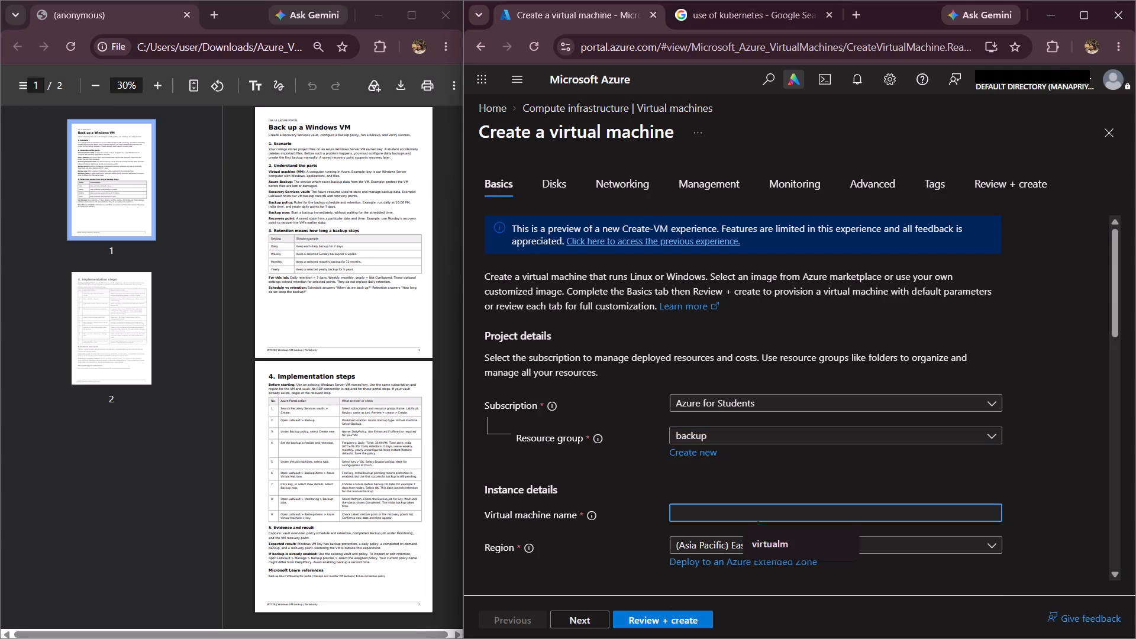
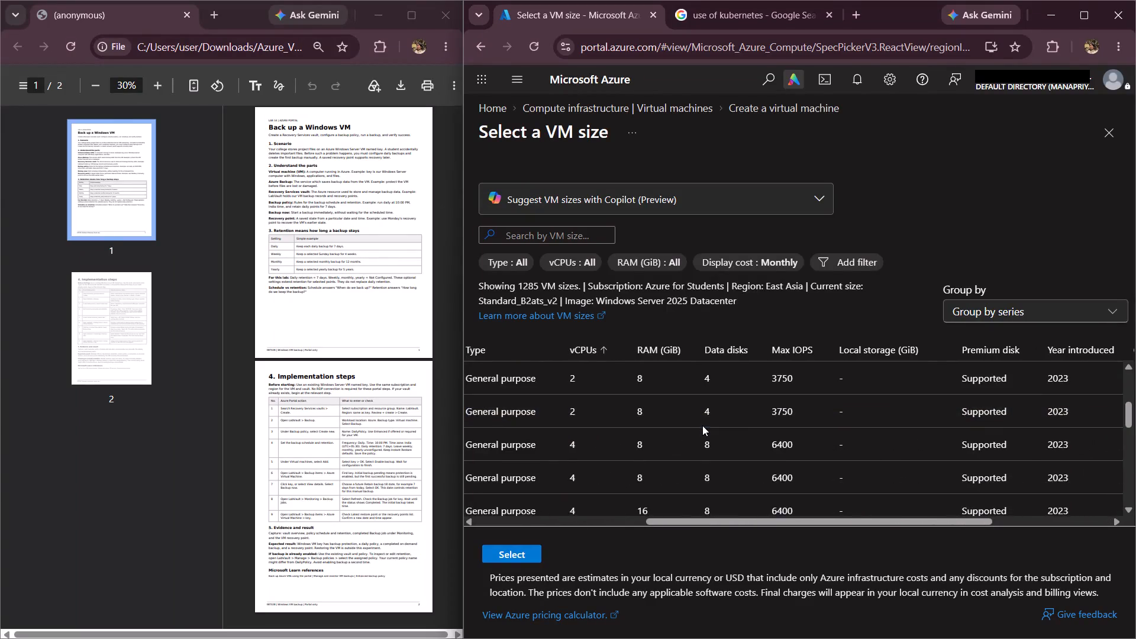
scroll(702, 425, up, 6)
scroll(702, 425, right, 2)
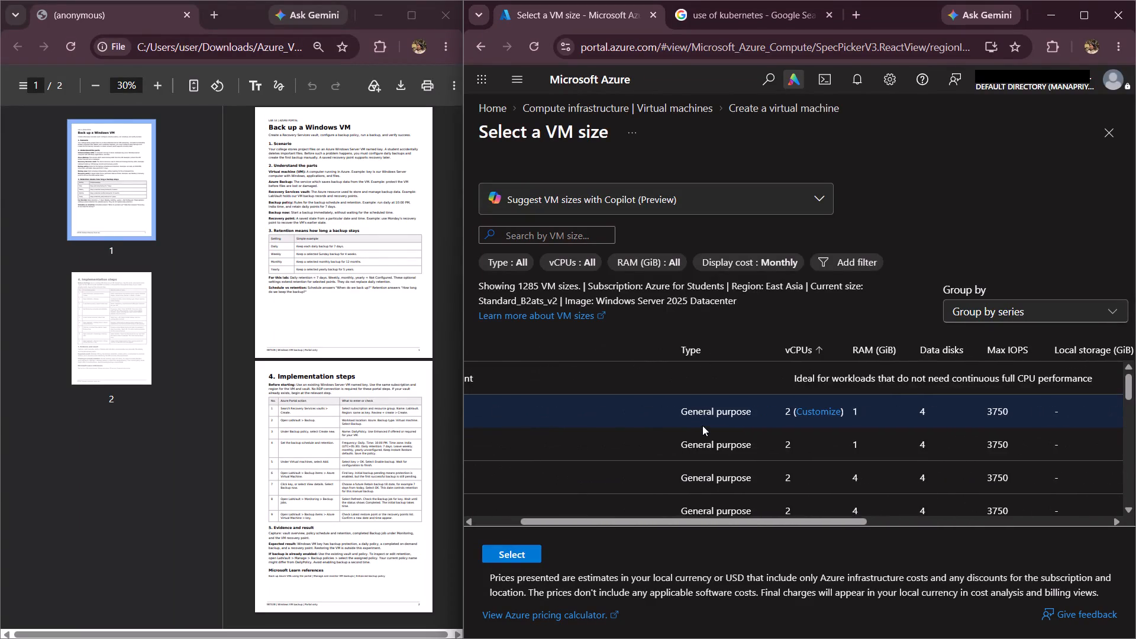
scroll(702, 425, right, 1)
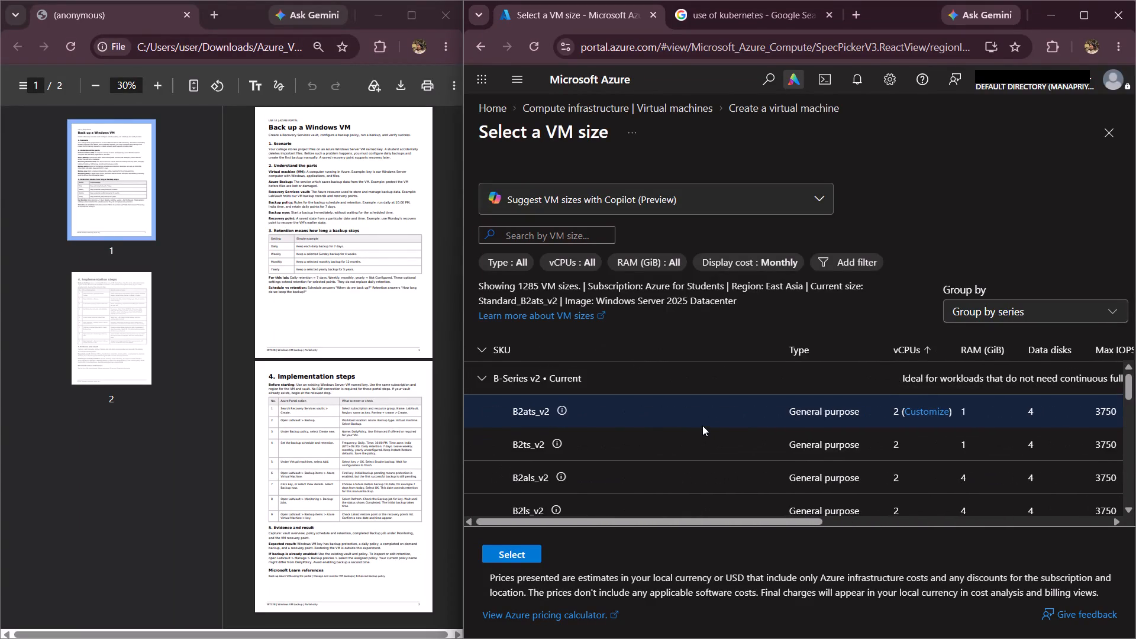
scroll(702, 425, left, 6)
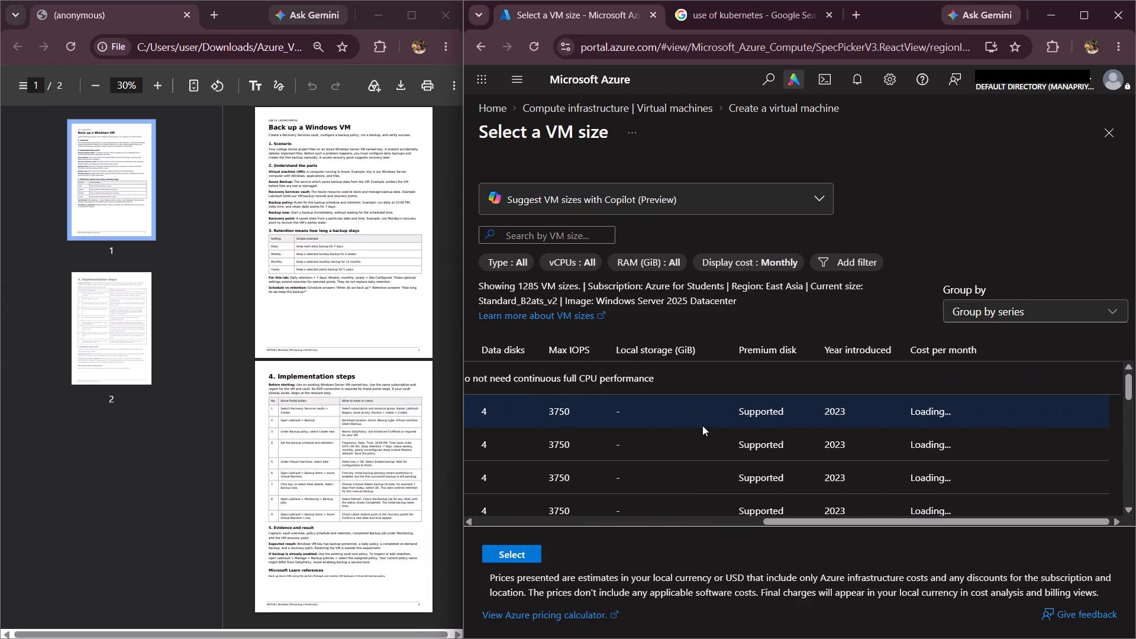
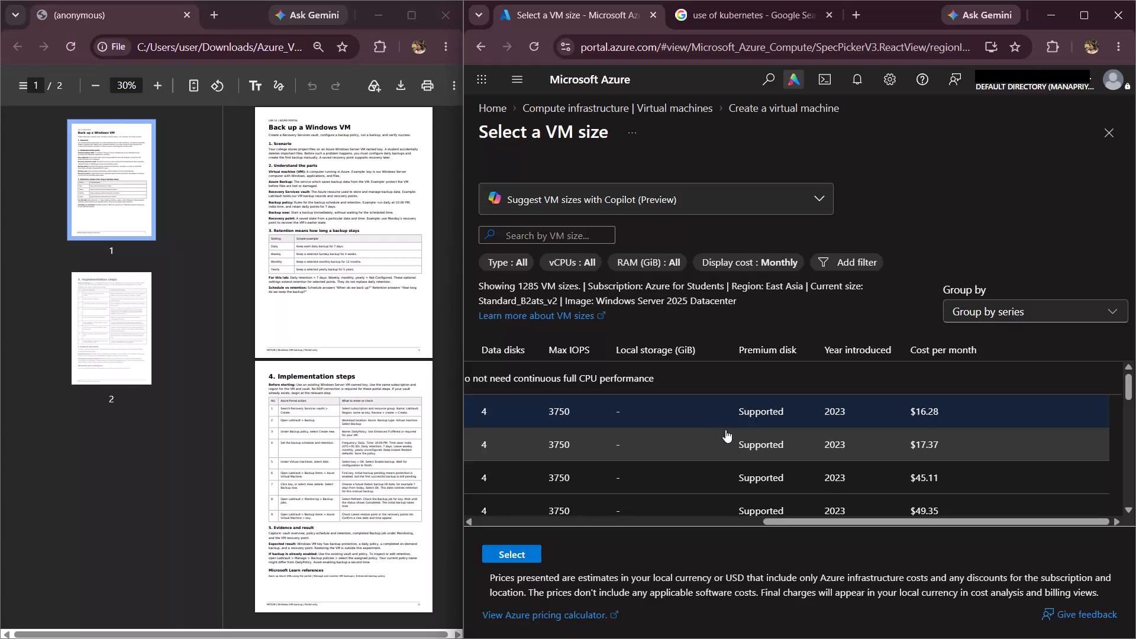
Choose the Standard_B2ats_v2 size at $16.28 per month for the virtual machine.
scroll(725, 430, down, 1)
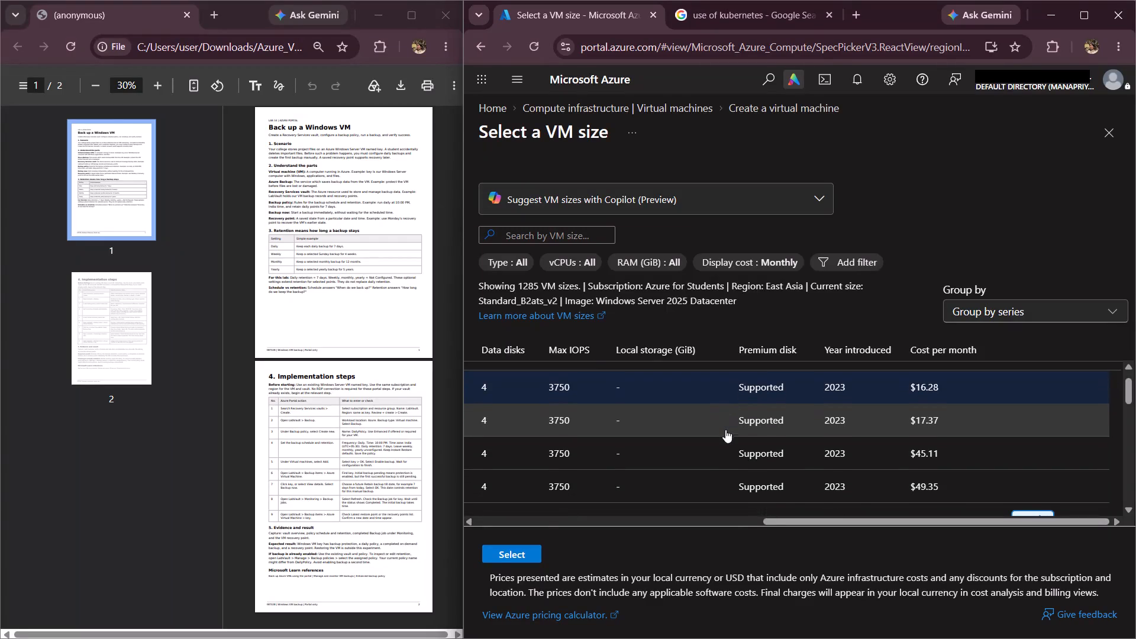
scroll(725, 430, down, 3)
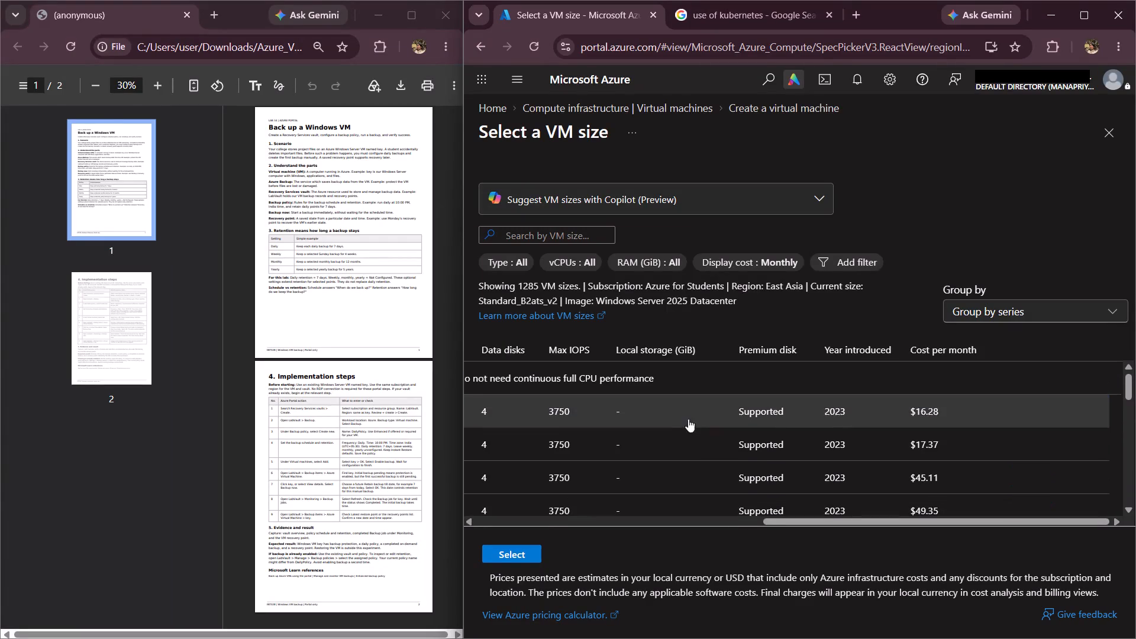
click(670, 406)
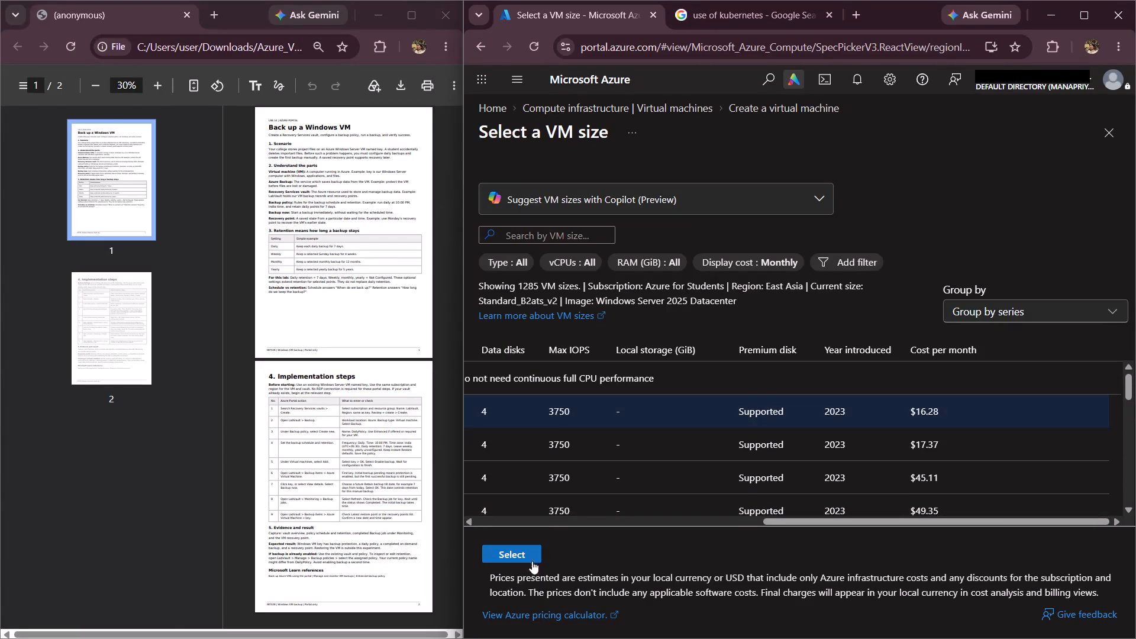
click(521, 562)
Change the VM's allowed public inbound ports by adding HTTP (80) and removing RDP (3389).
scroll(624, 510, down, 1)
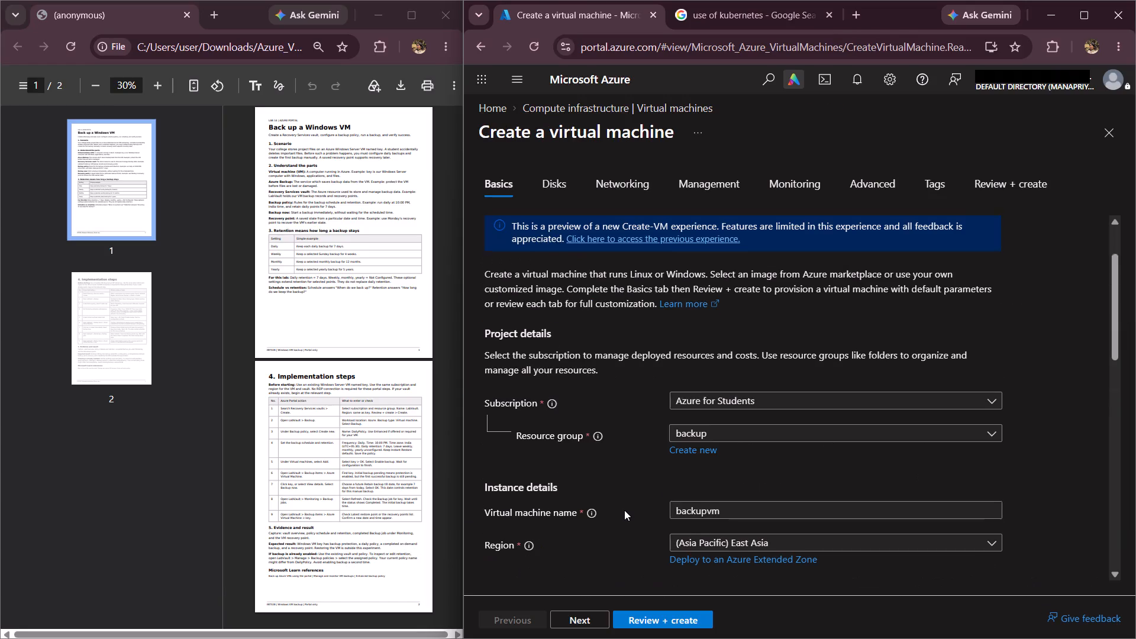
scroll(624, 510, down, 4)
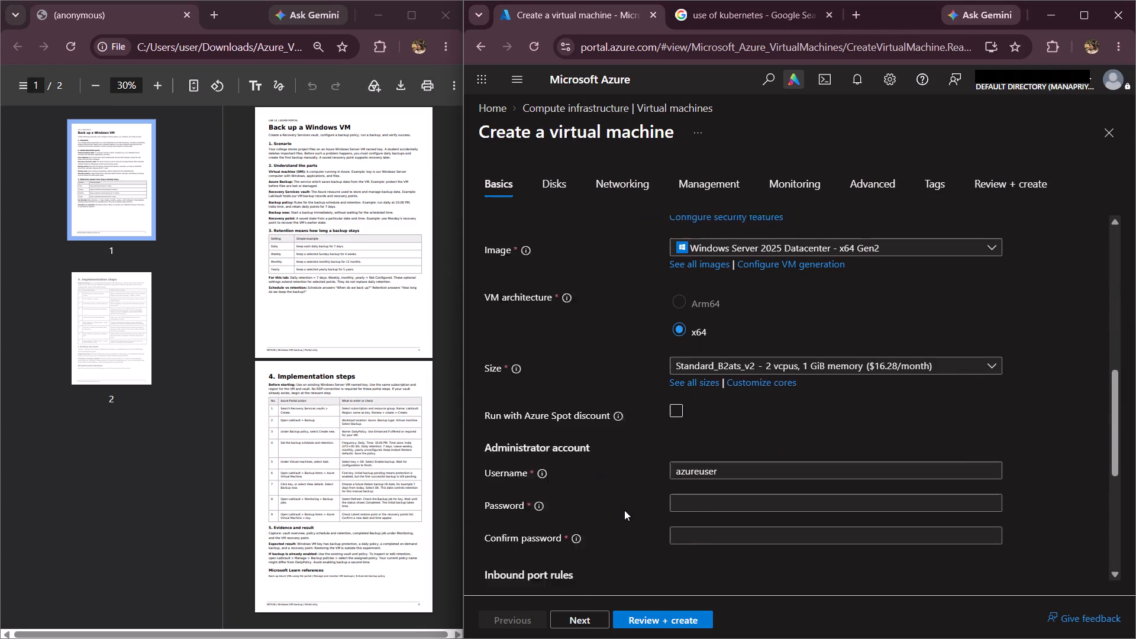
scroll(624, 510, down, 1)
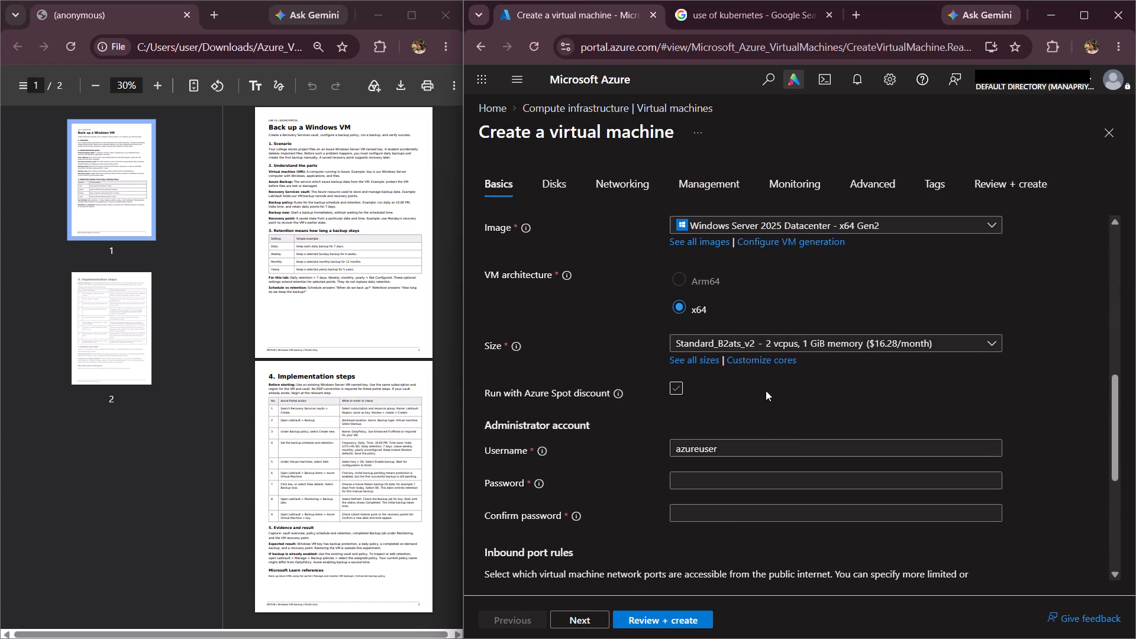
scroll(766, 390, down, 4)
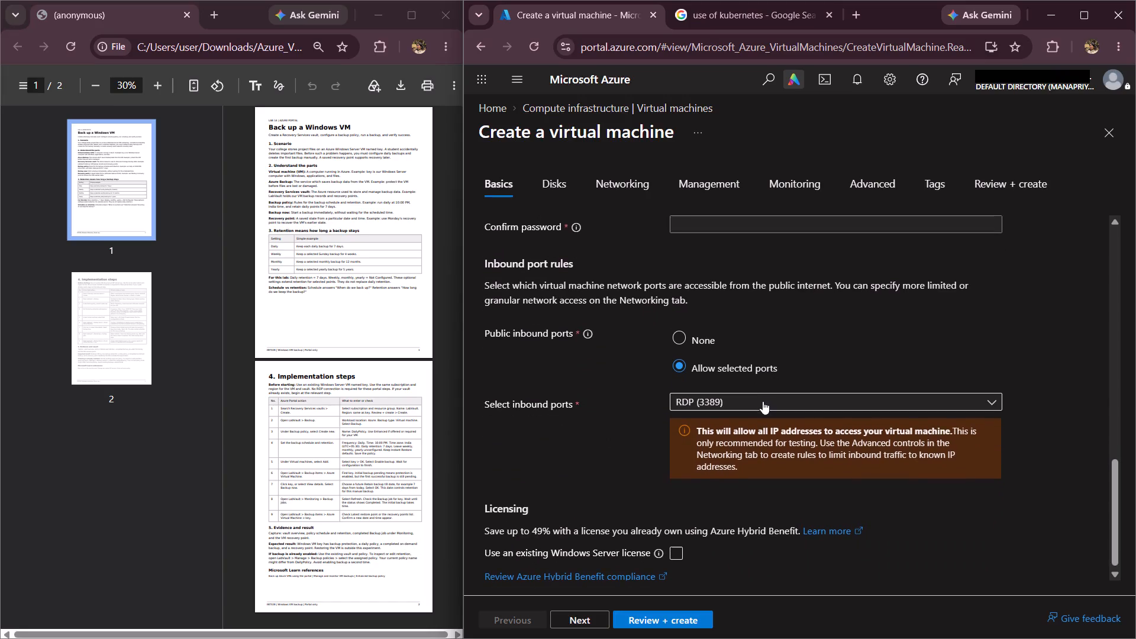
click(763, 401)
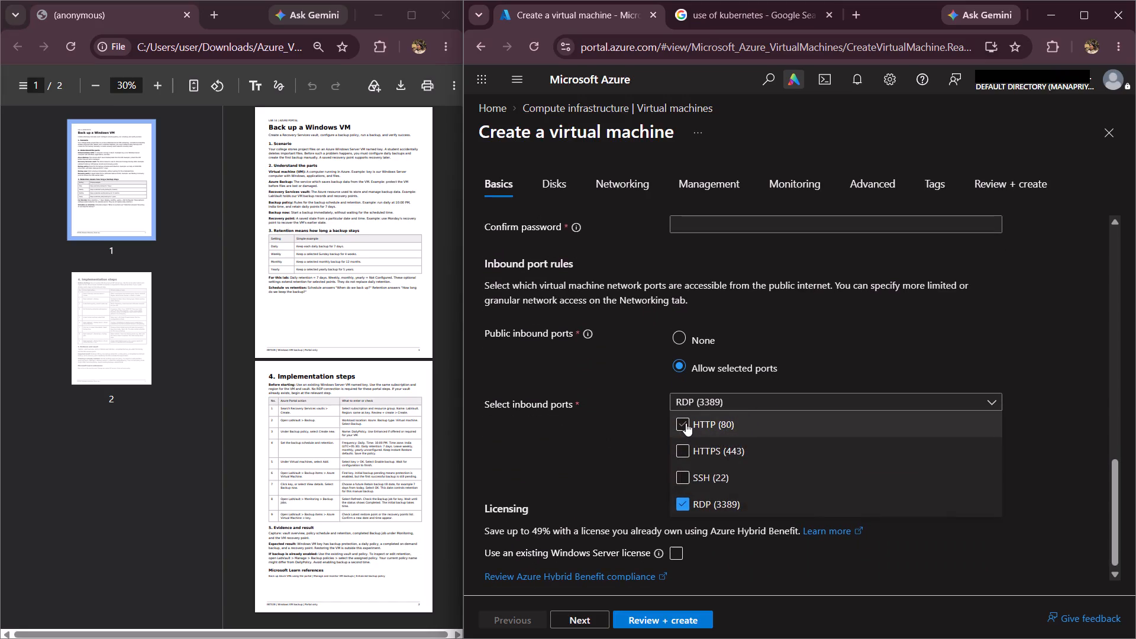
click(686, 423)
click(684, 500)
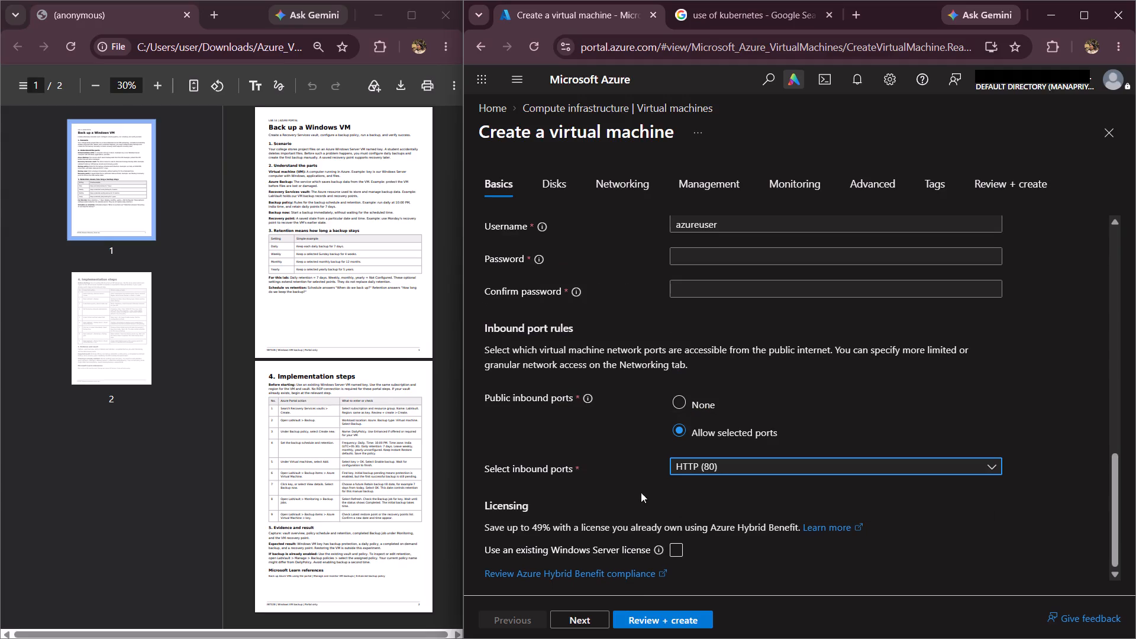
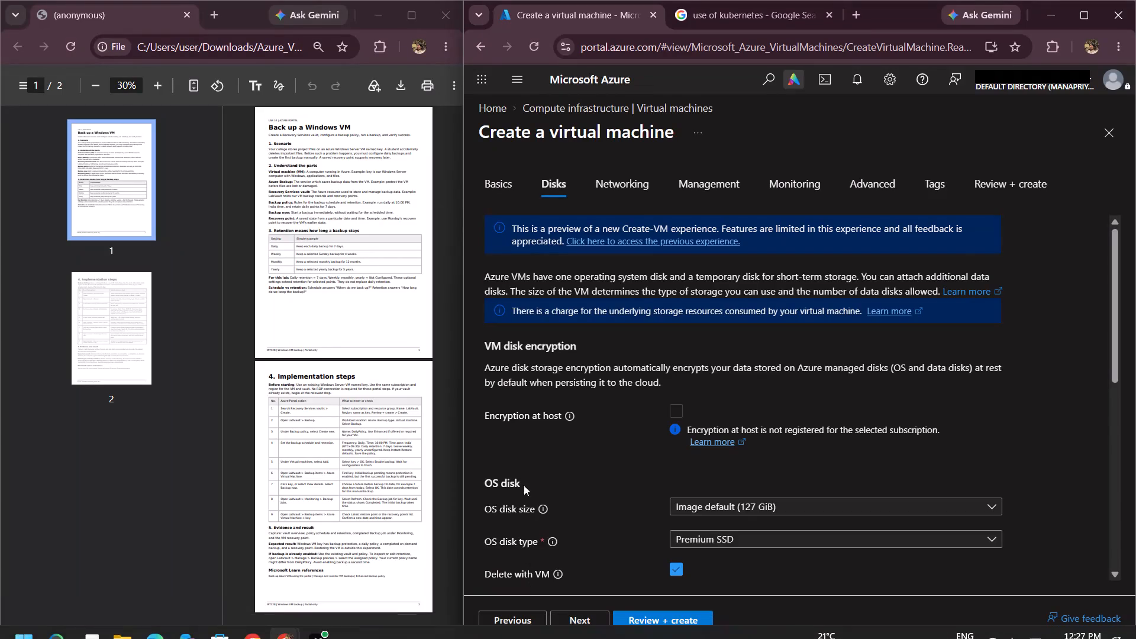
Examine the VM's disk settings, covering encryption, OS disk, data disks and the ephemeral OS disk options.
click(564, 476)
scroll(564, 476, down, 9)
scroll(564, 476, up, 8)
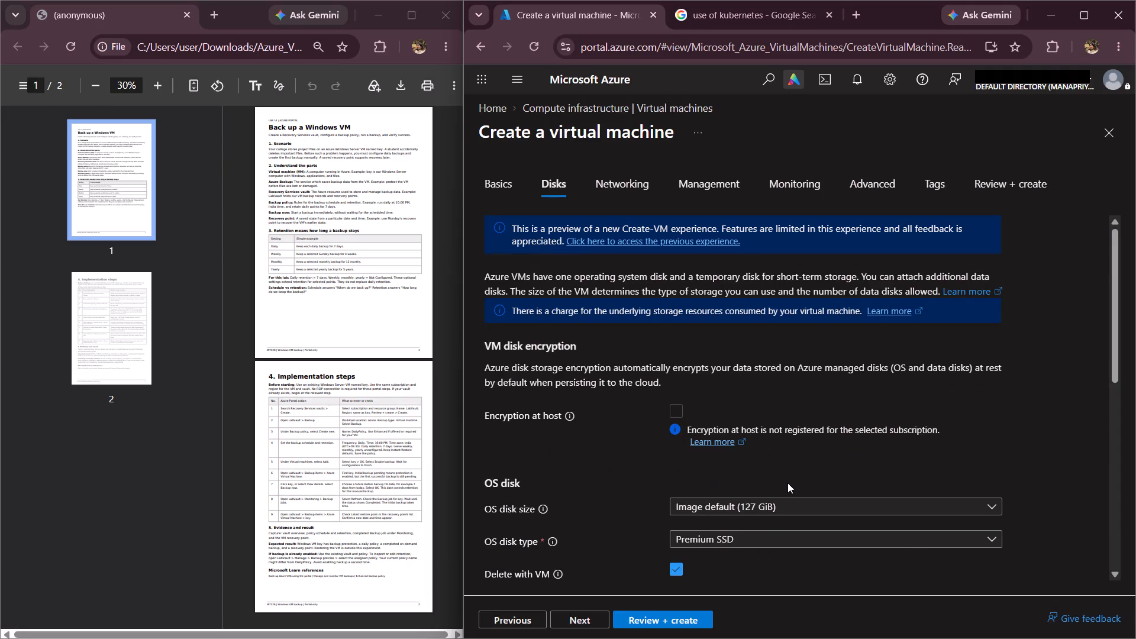
scroll(788, 483, down, 5)
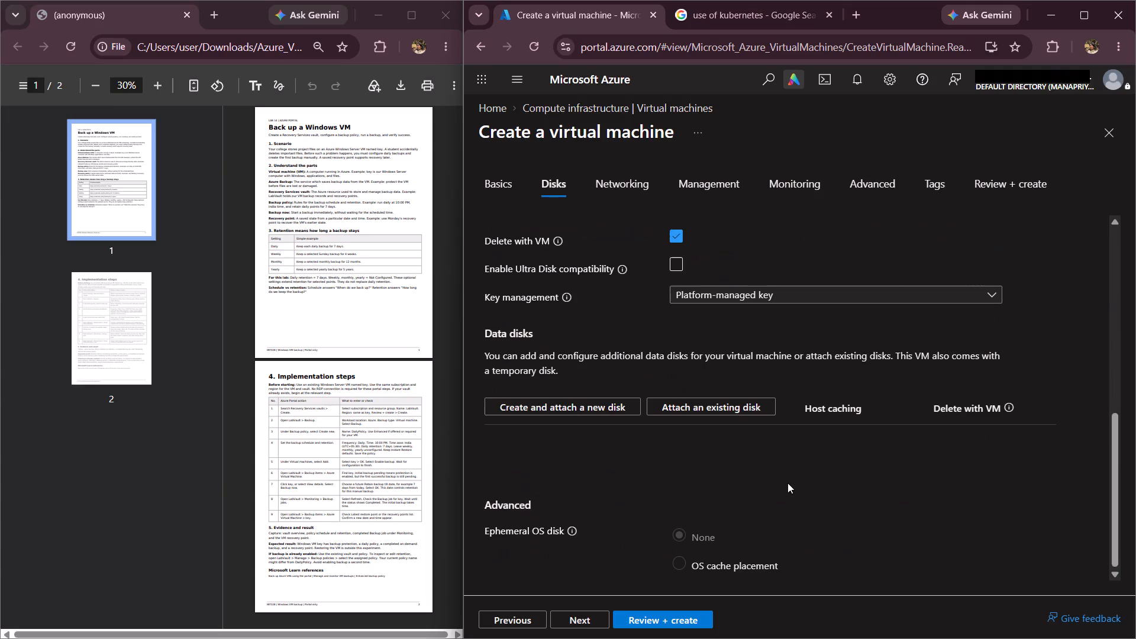
scroll(788, 483, up, 3)
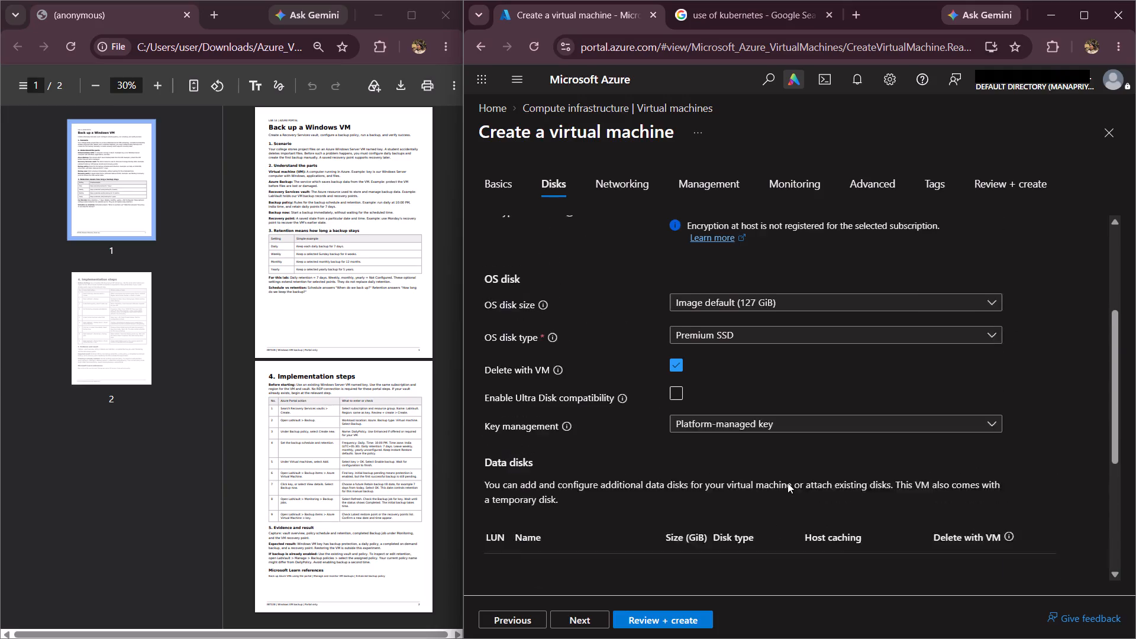
scroll(788, 483, up, 1)
scroll(788, 483, down, 1)
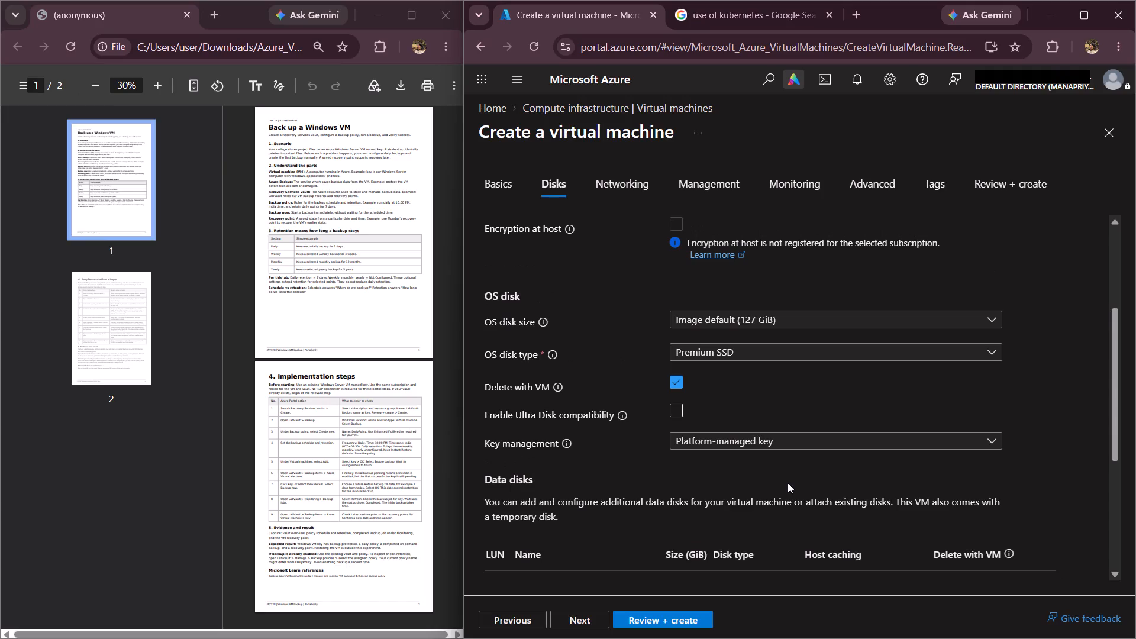
scroll(788, 483, down, 5)
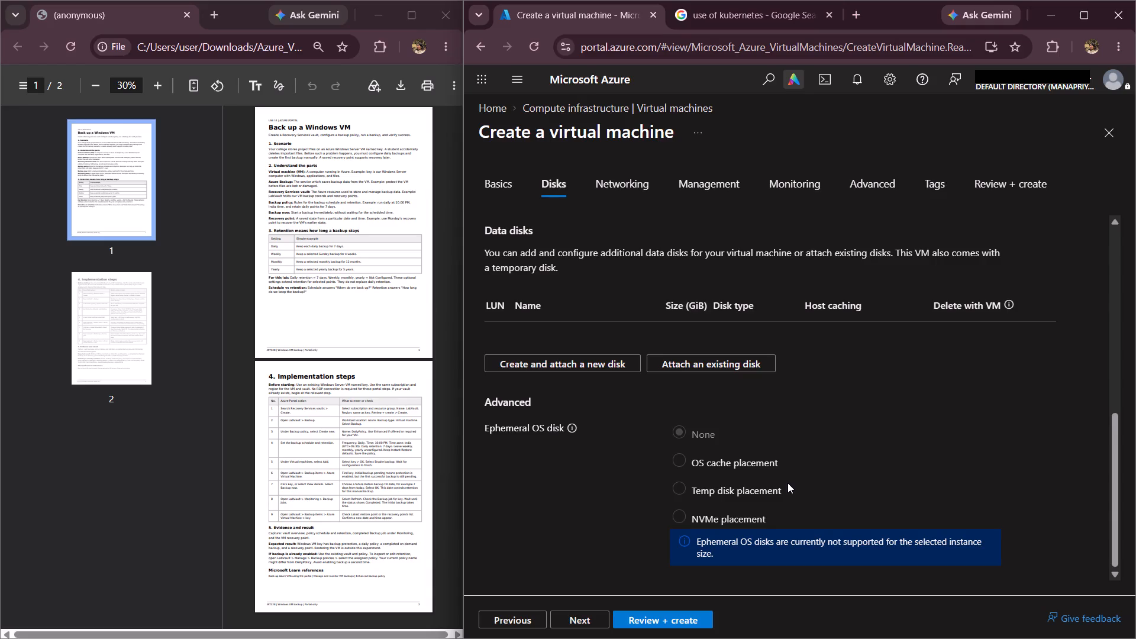
scroll(788, 483, down, 5)
scroll(788, 483, up, 6)
scroll(835, 344, down, 1)
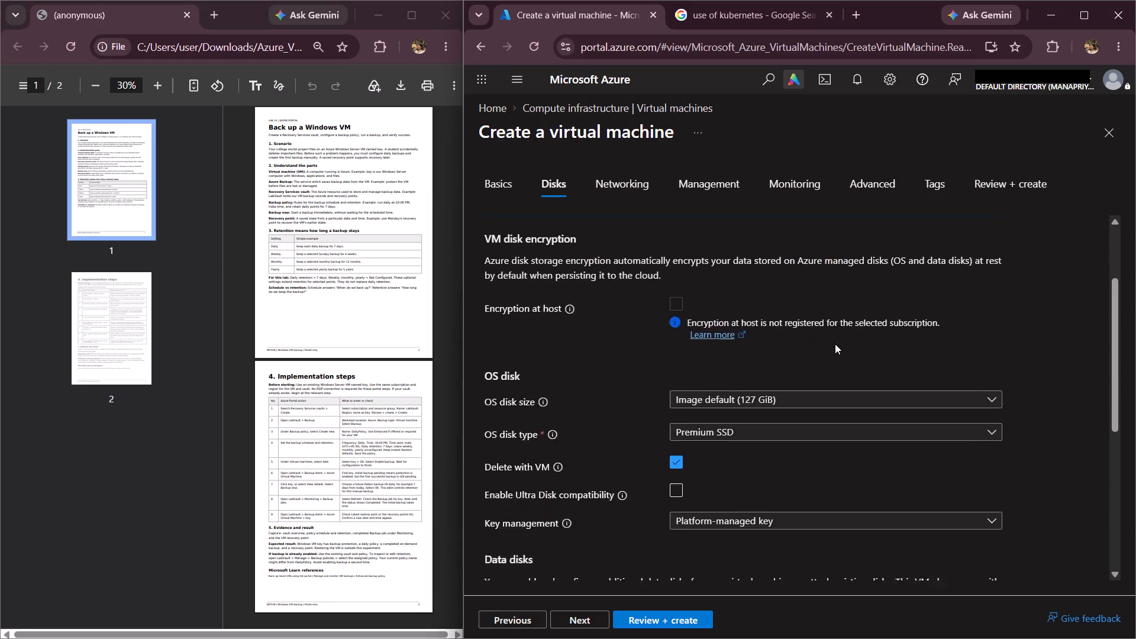
scroll(835, 344, down, 1)
scroll(835, 344, up, 6)
scroll(835, 344, down, 13)
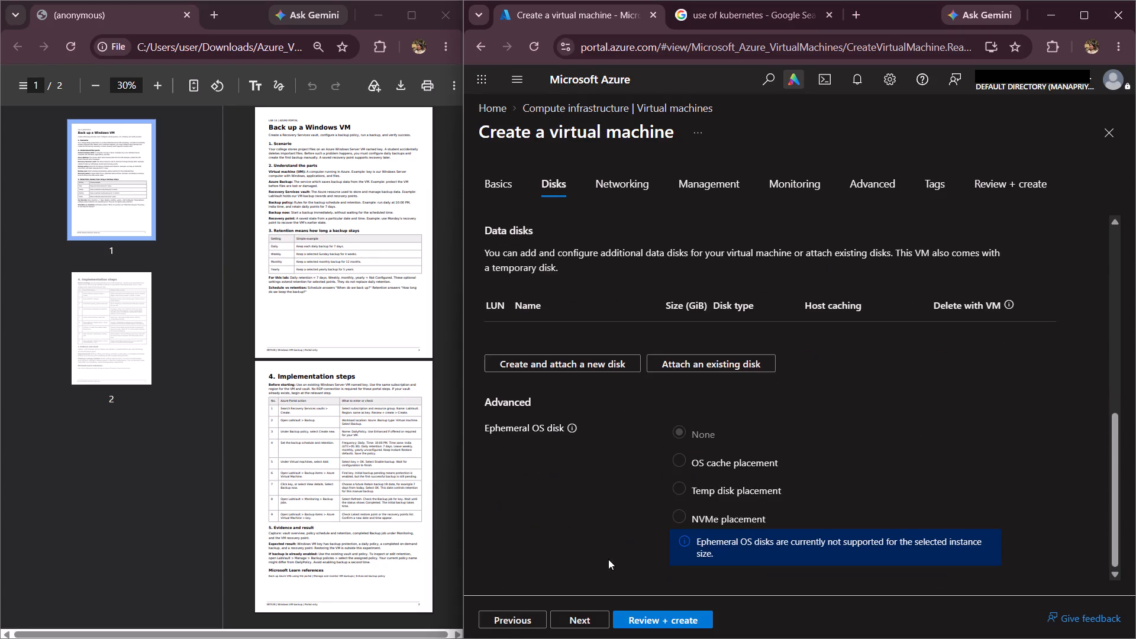
Keep the default disk, networking, management, monitoring, advanced and tag settings, advancing the VM setup to its final review stage.
click(586, 617)
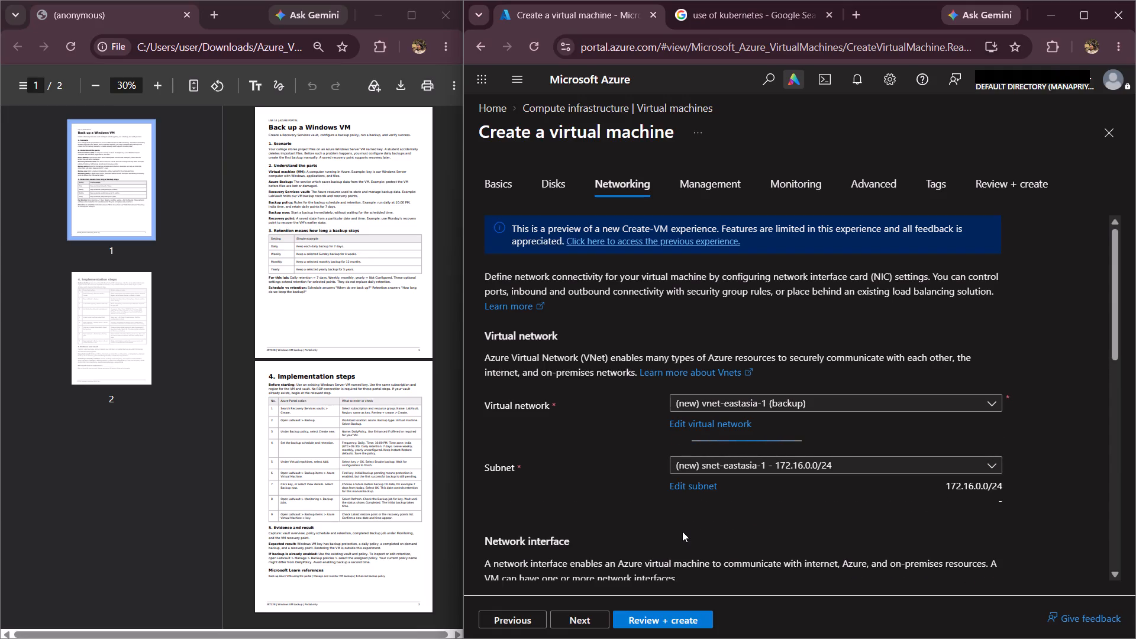
click(728, 399)
click(577, 490)
click(585, 613)
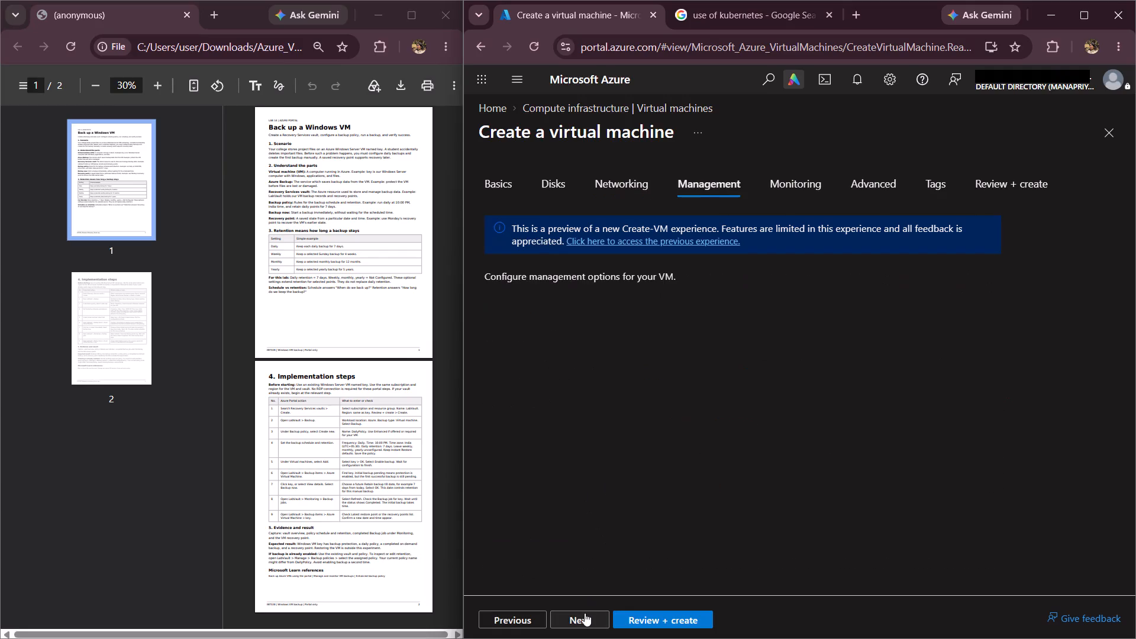
click(585, 613)
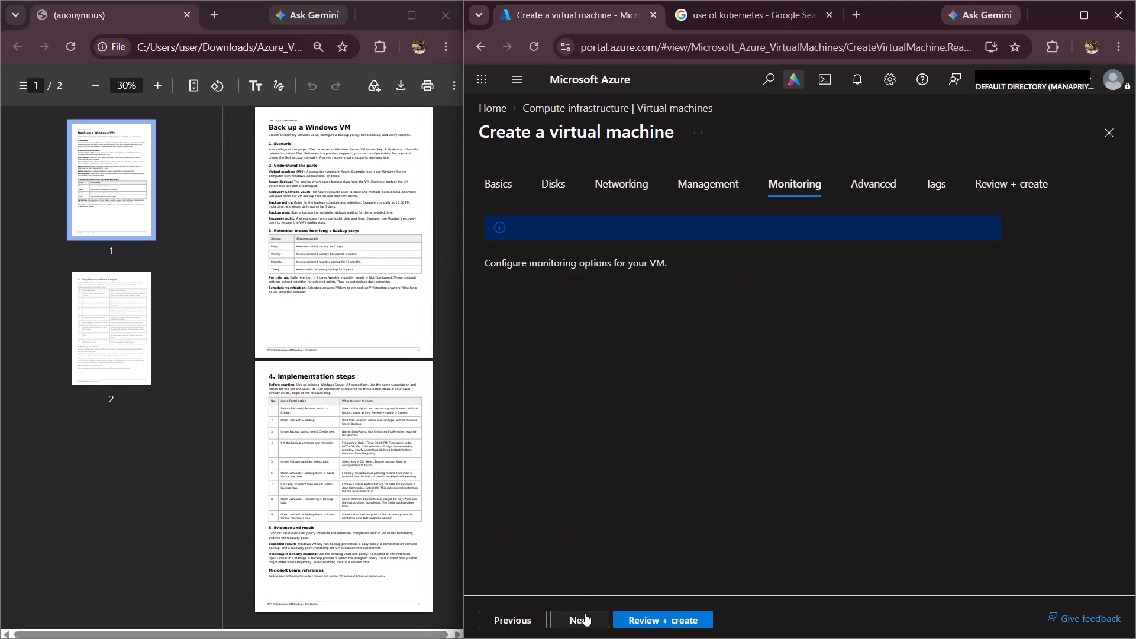
click(585, 613)
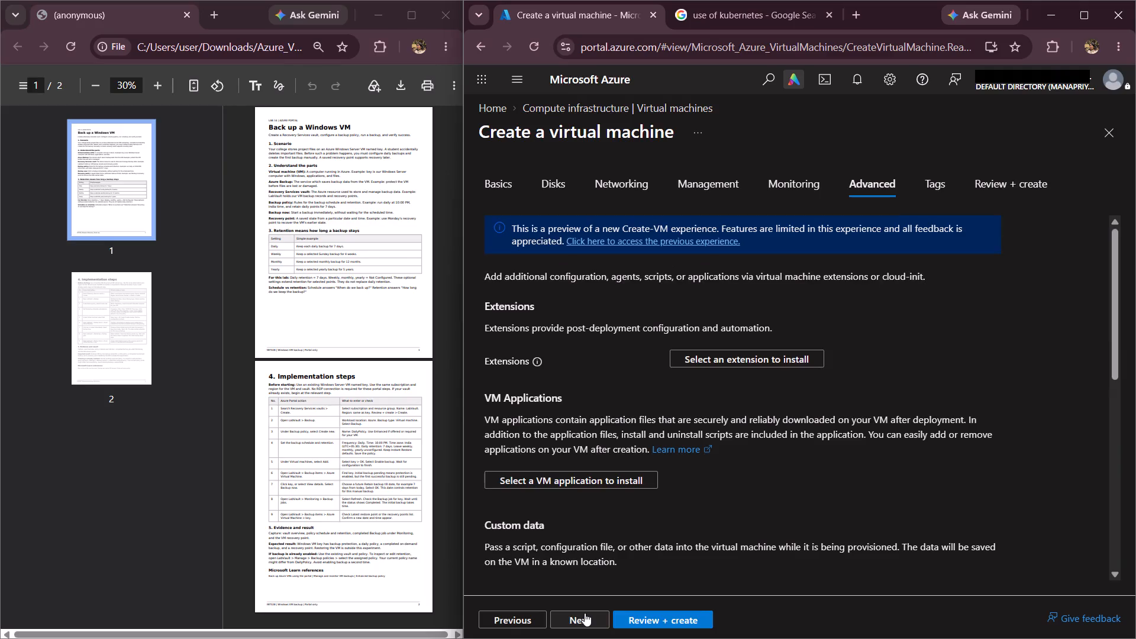
scroll(734, 510, down, 4)
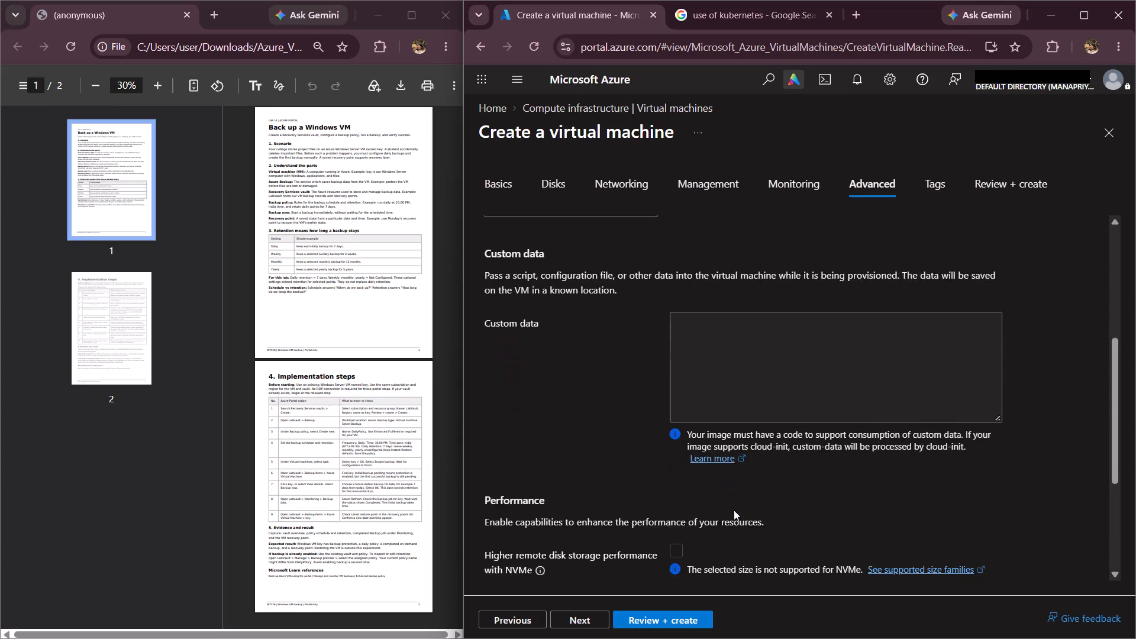
scroll(734, 510, down, 8)
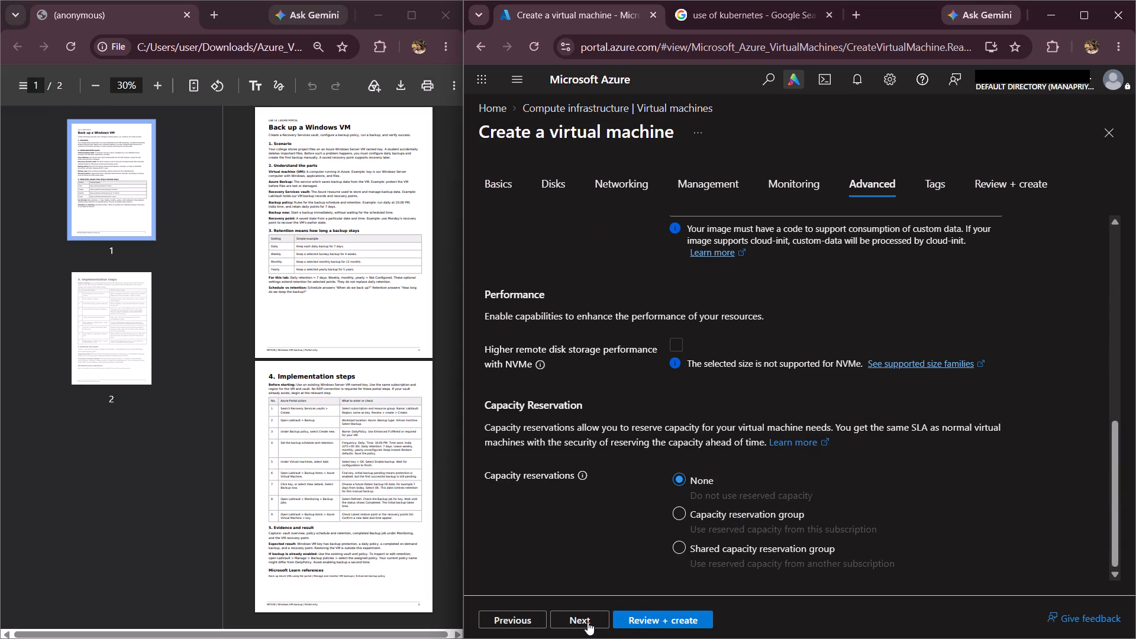
click(588, 622)
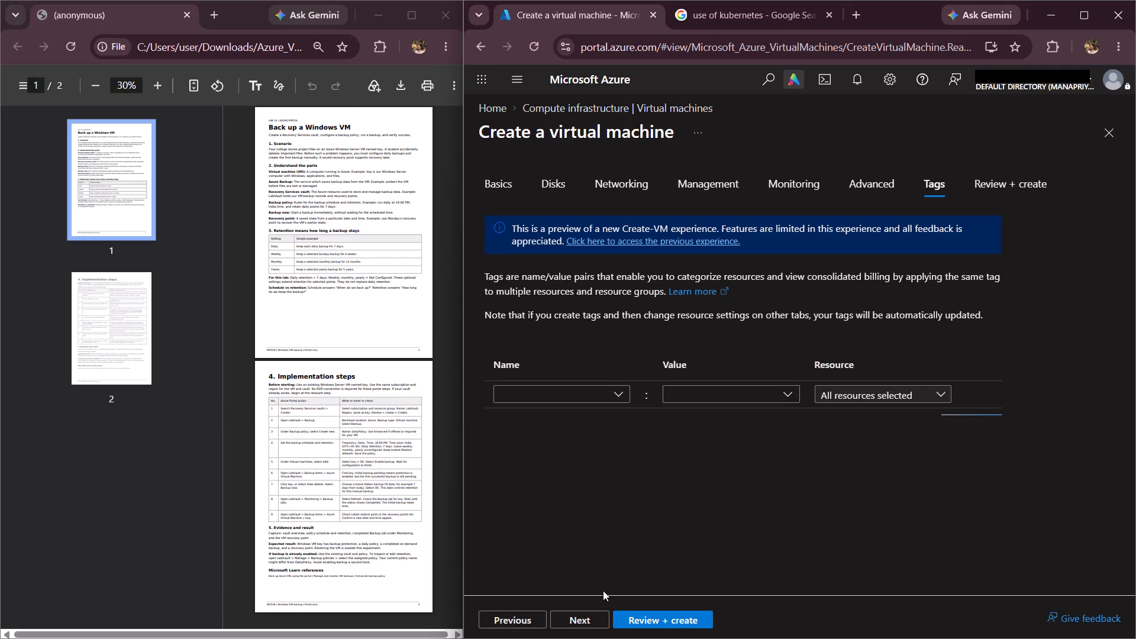
click(595, 611)
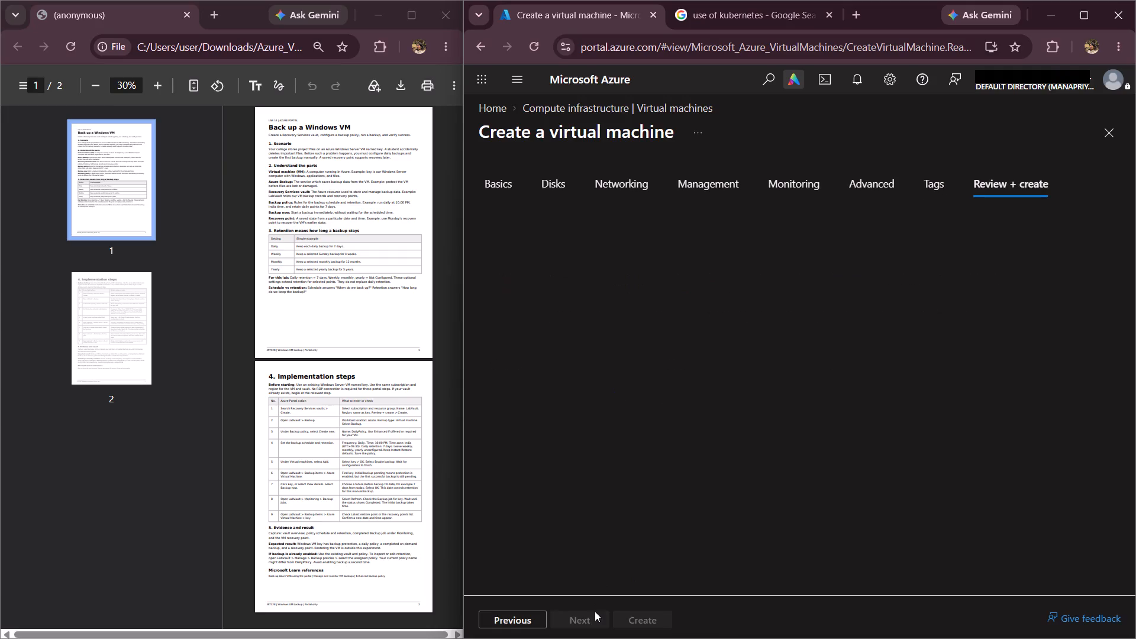
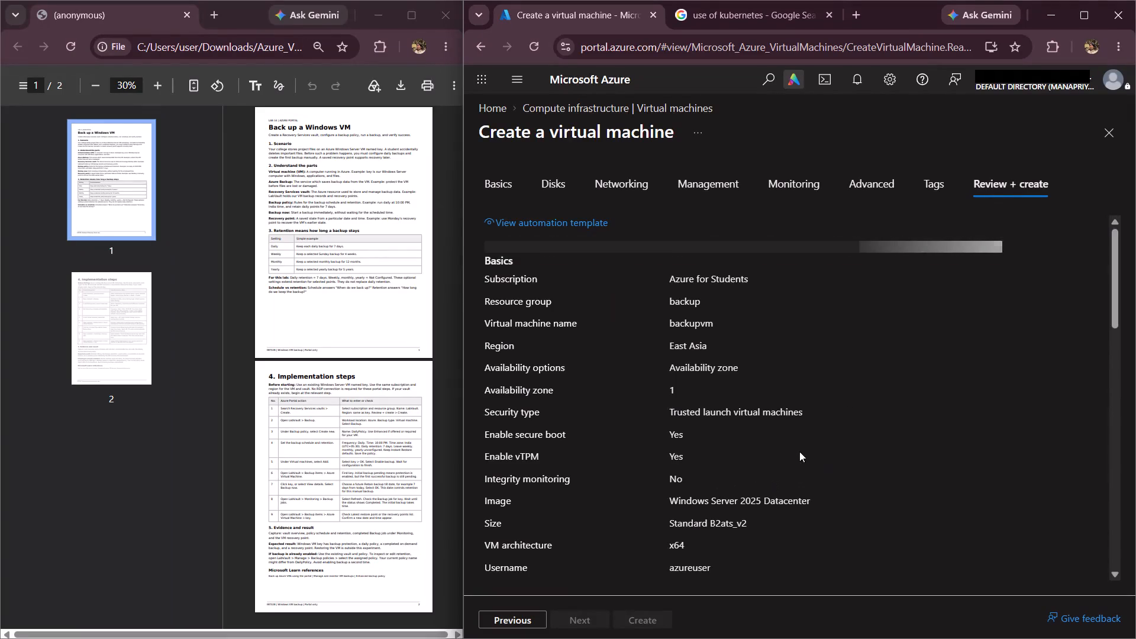
Review the virtual machine's configuration summary from the basics through the management, monitoring and advanced settings.
scroll(763, 434, down, 14)
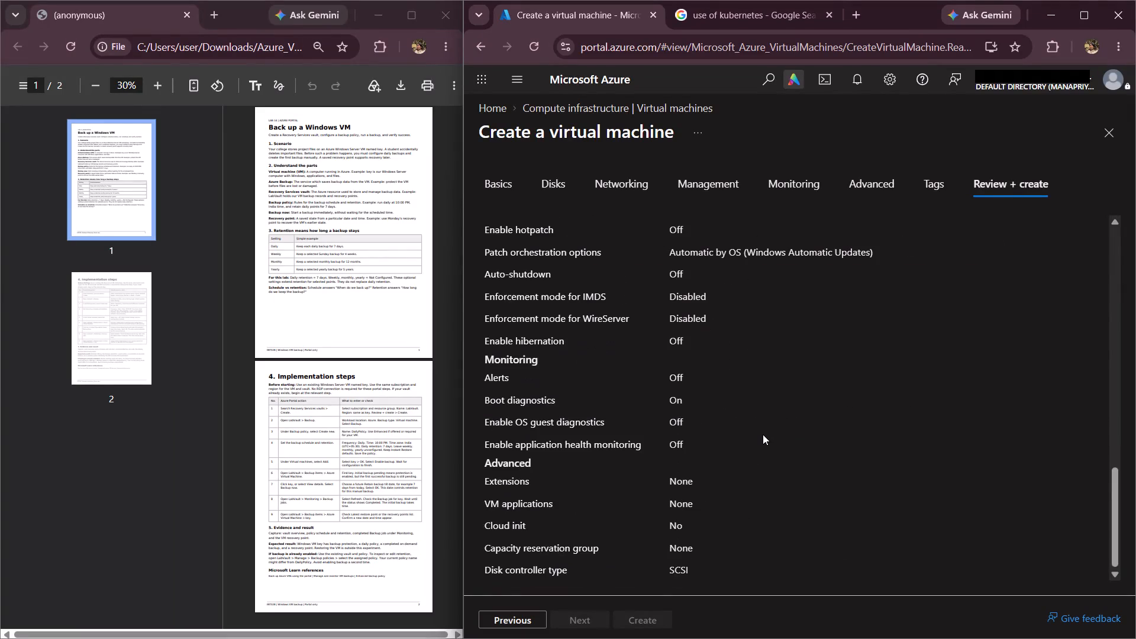
scroll(763, 434, down, 2)
scroll(763, 434, up, 14)
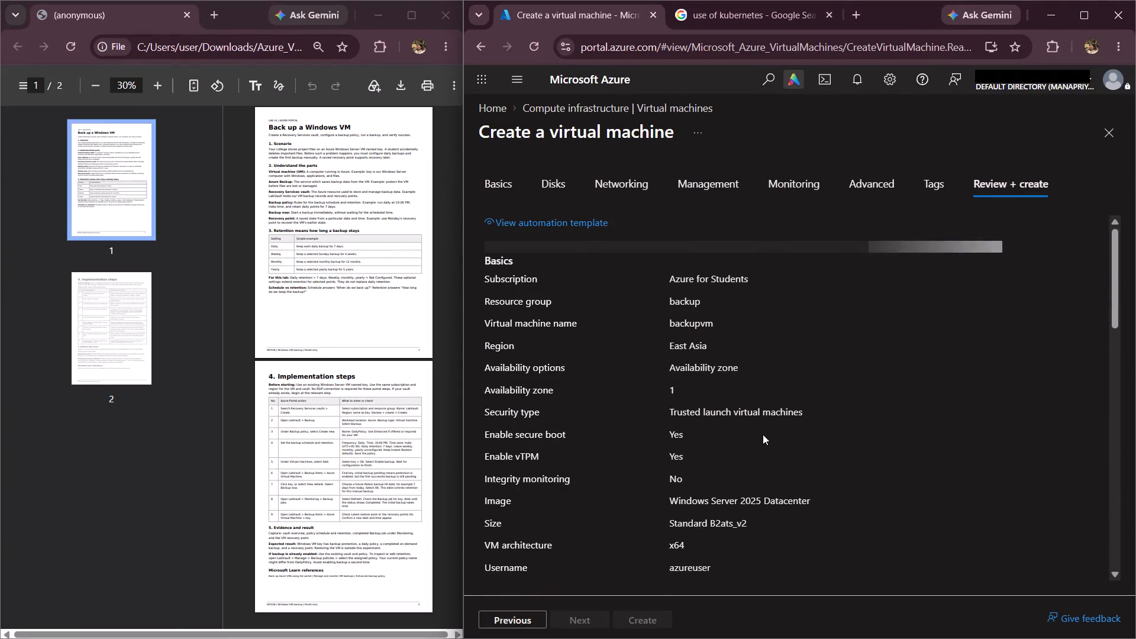
scroll(686, 418, down, 15)
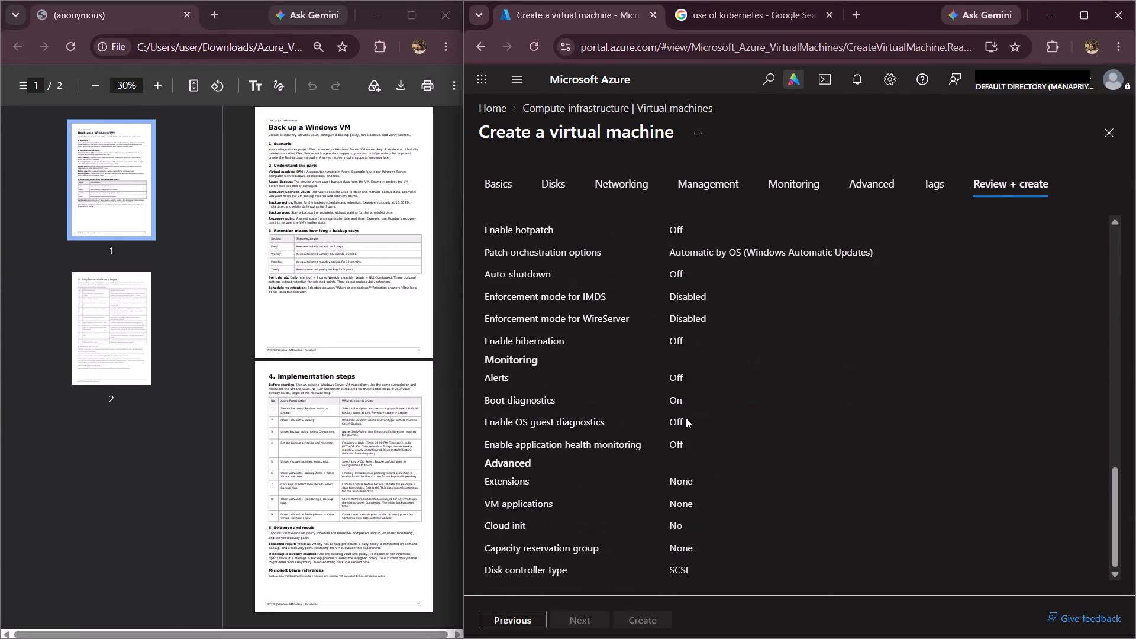
scroll(686, 418, up, 11)
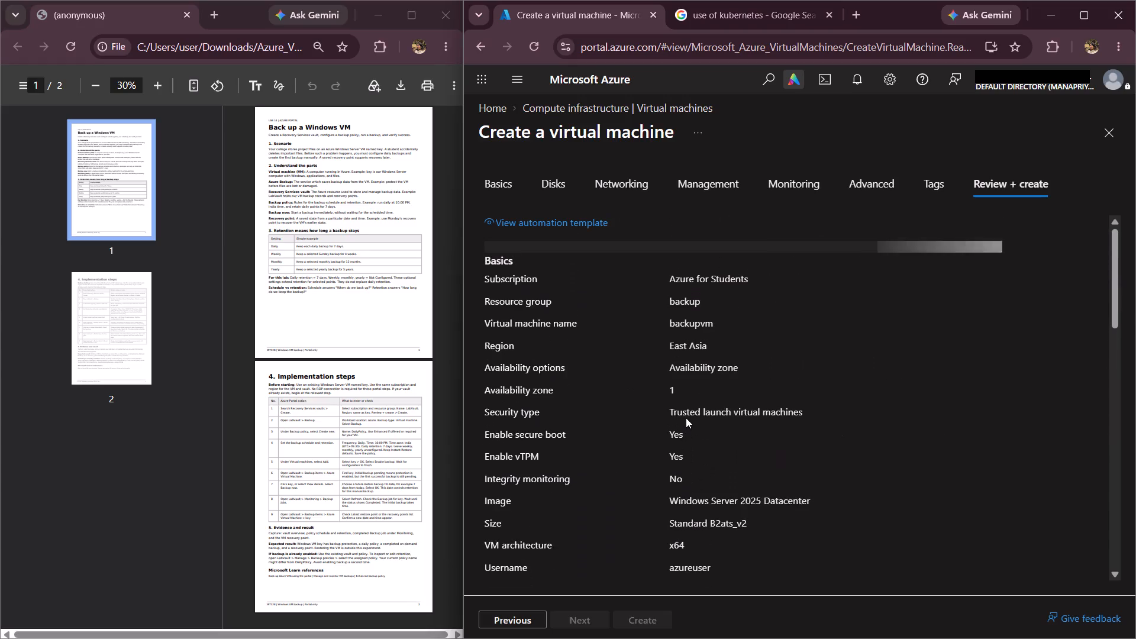
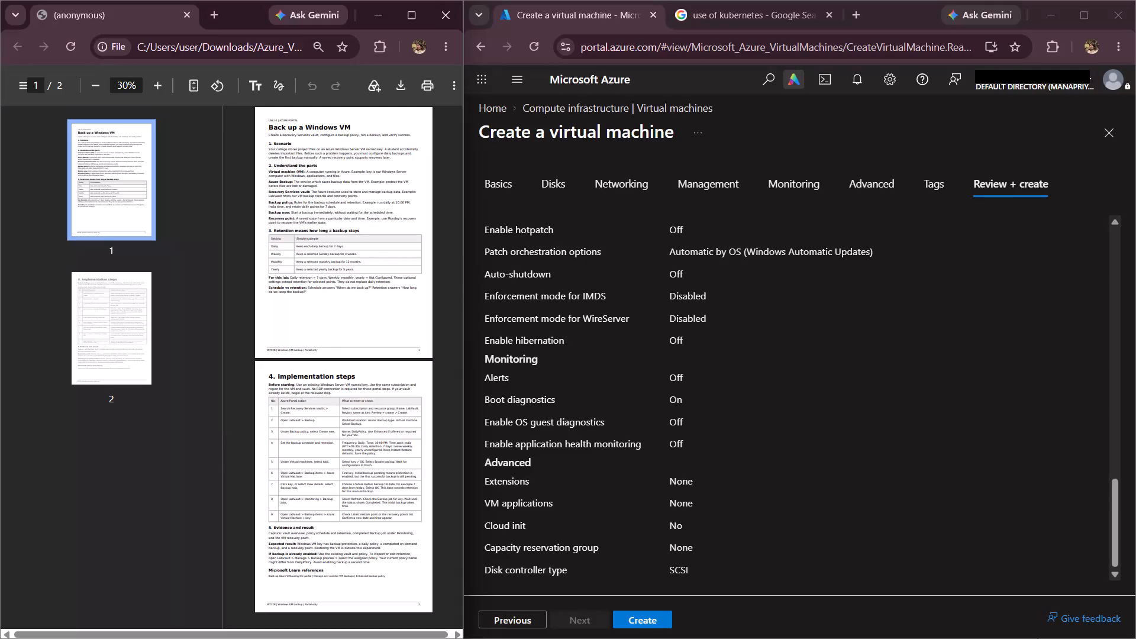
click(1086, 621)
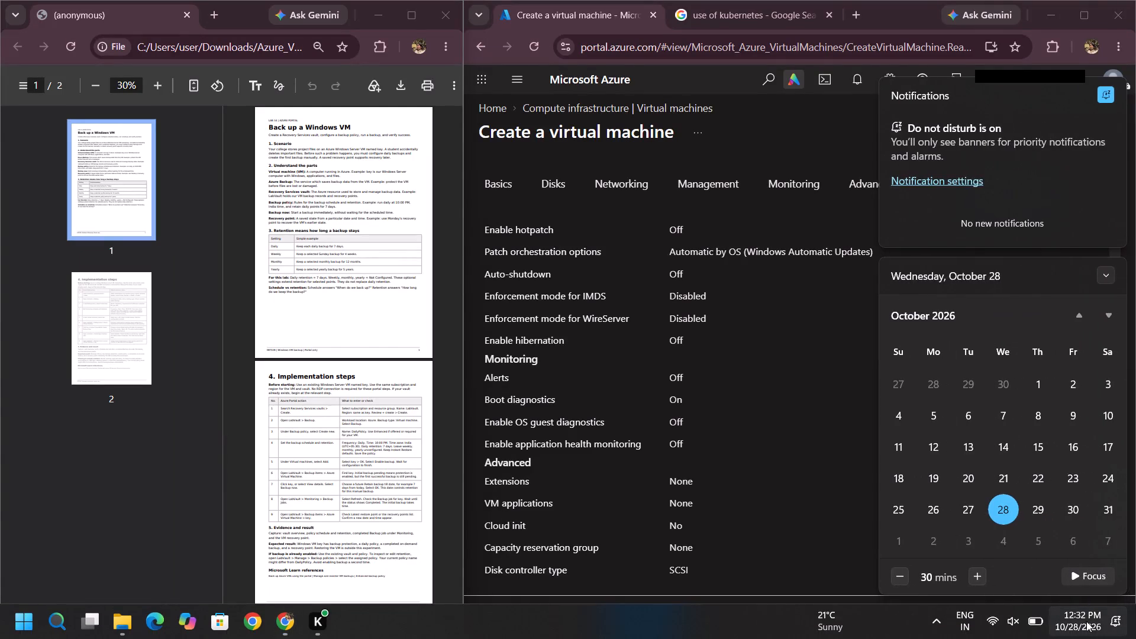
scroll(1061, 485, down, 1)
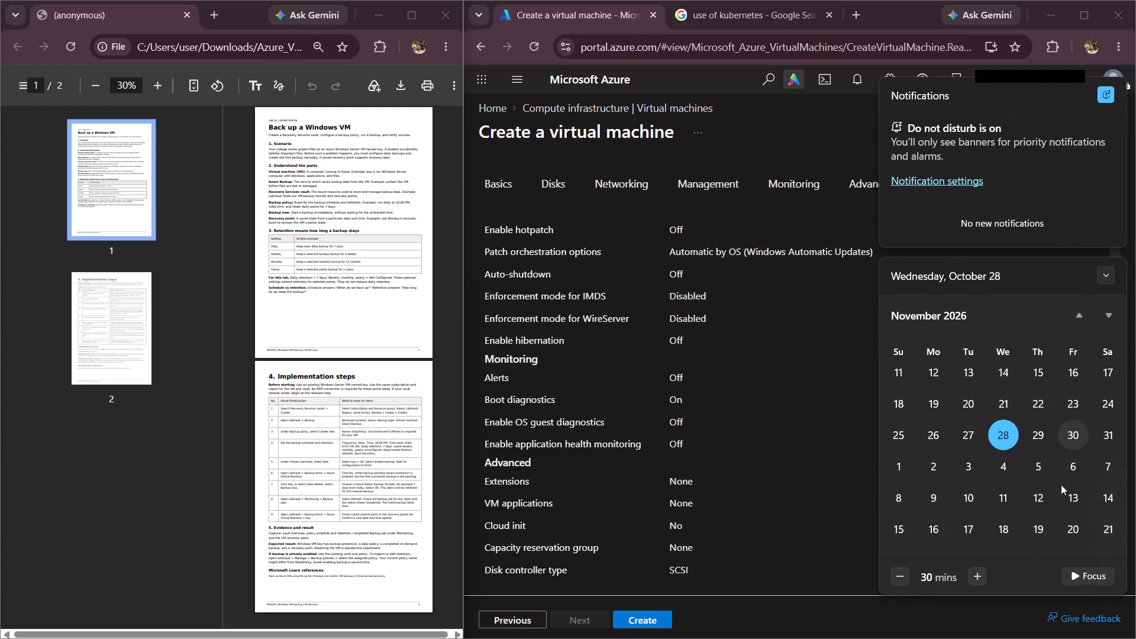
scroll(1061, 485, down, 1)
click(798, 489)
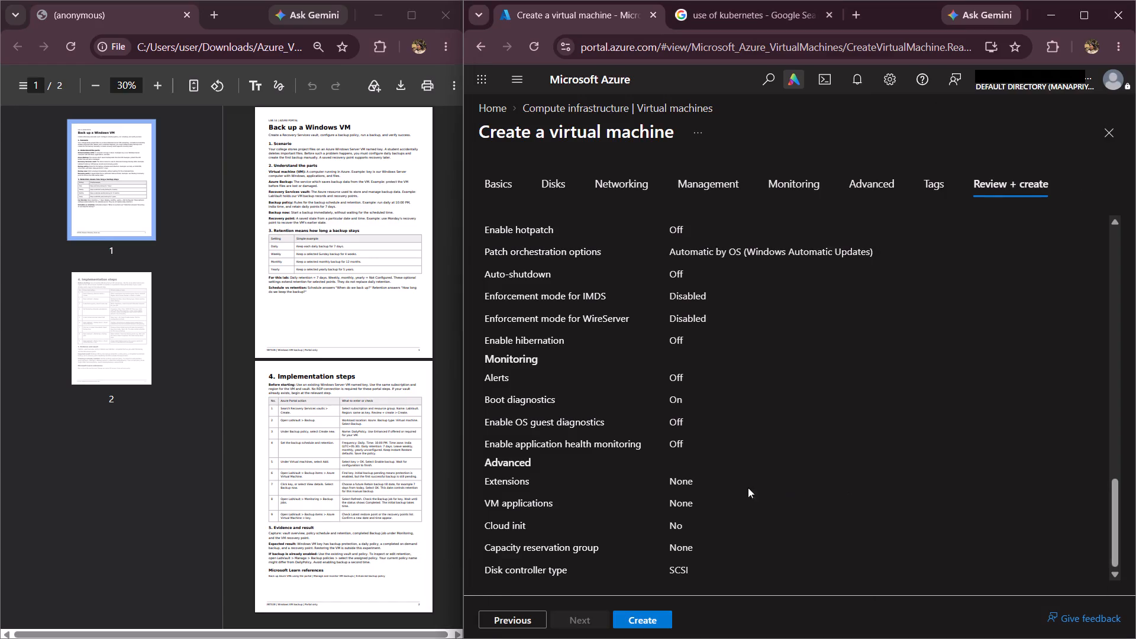
Recheck the virtual machine's configuration summary from the advanced and management settings back up to the basics.
scroll(685, 488, down, 10)
scroll(685, 488, up, 5)
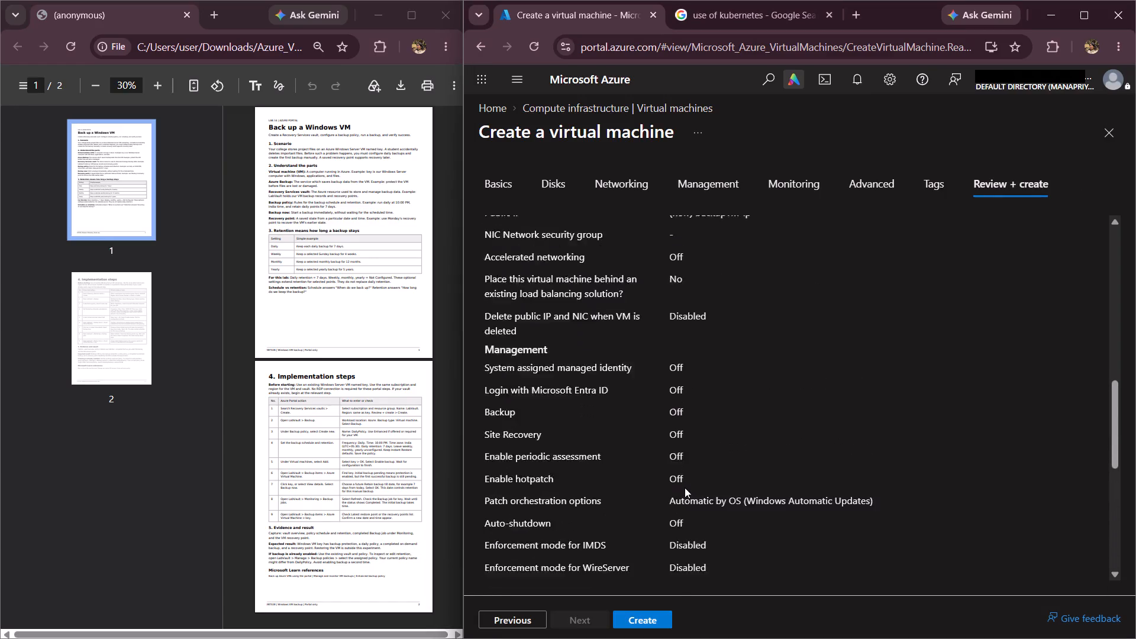
scroll(685, 488, up, 2)
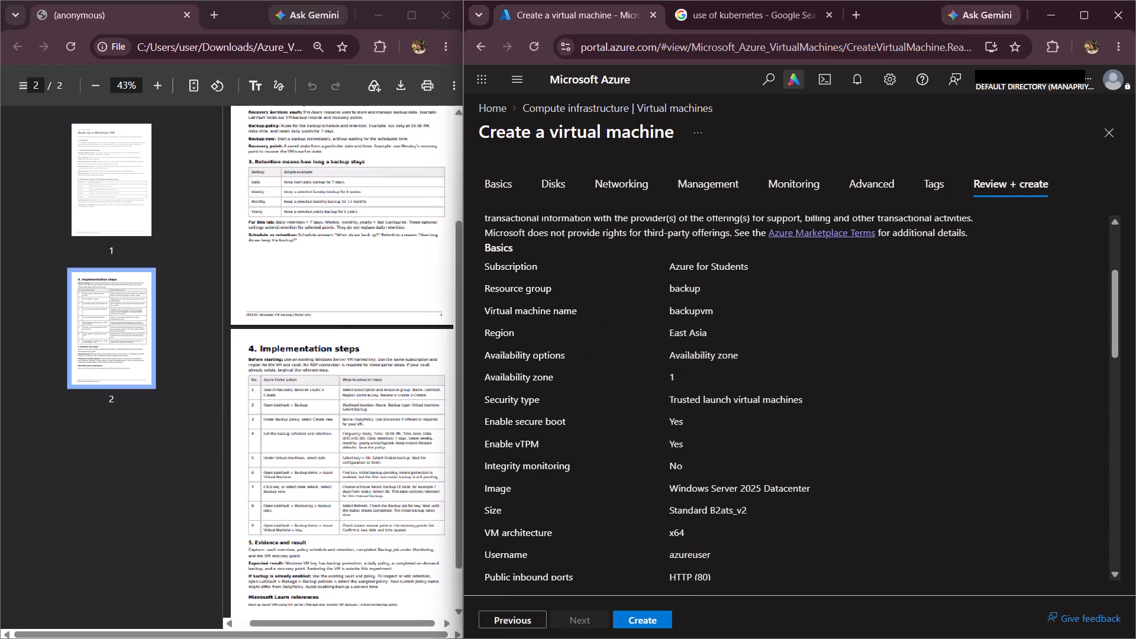
Maximize the lab guide PDF window and read the Implementation steps table and the Evidence and result section.
click(421, 18)
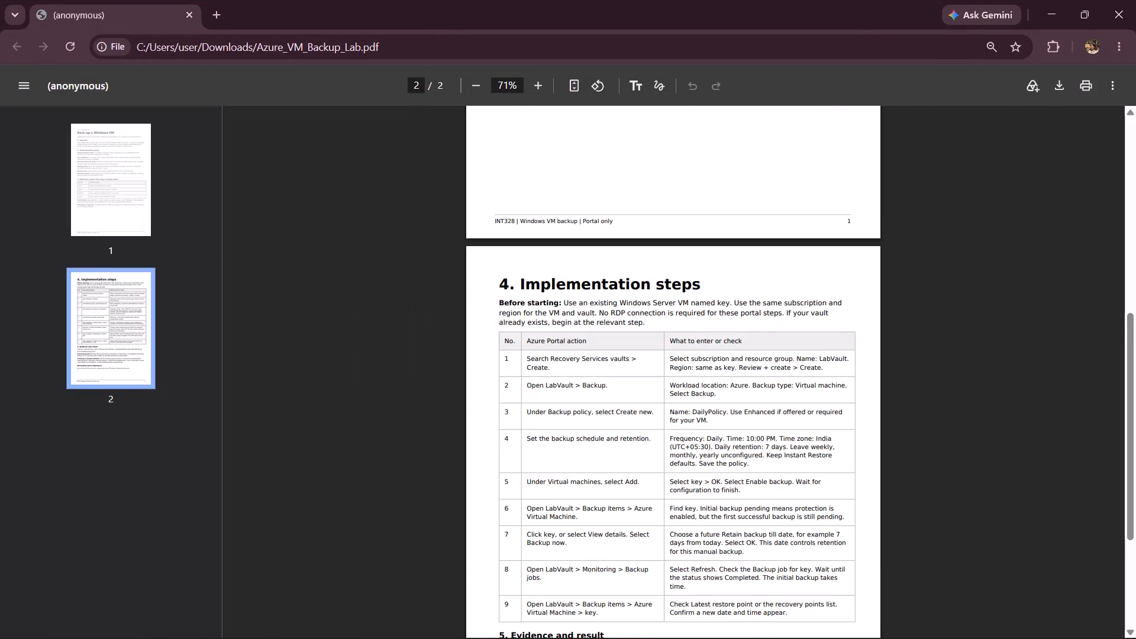